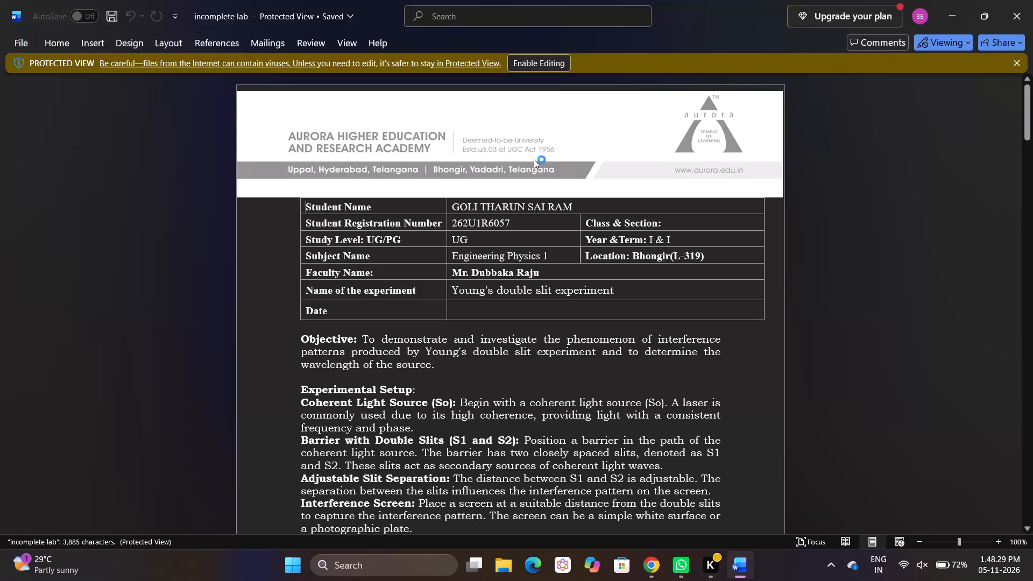
Enable editing of the protected lab report document.
{"action": "left_click", "coordinate": [560, 67]}
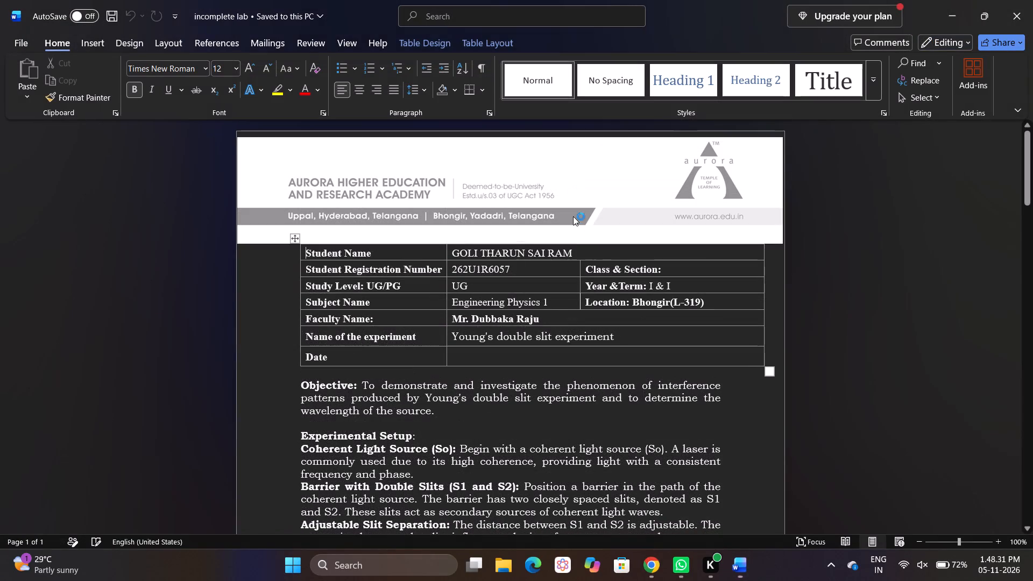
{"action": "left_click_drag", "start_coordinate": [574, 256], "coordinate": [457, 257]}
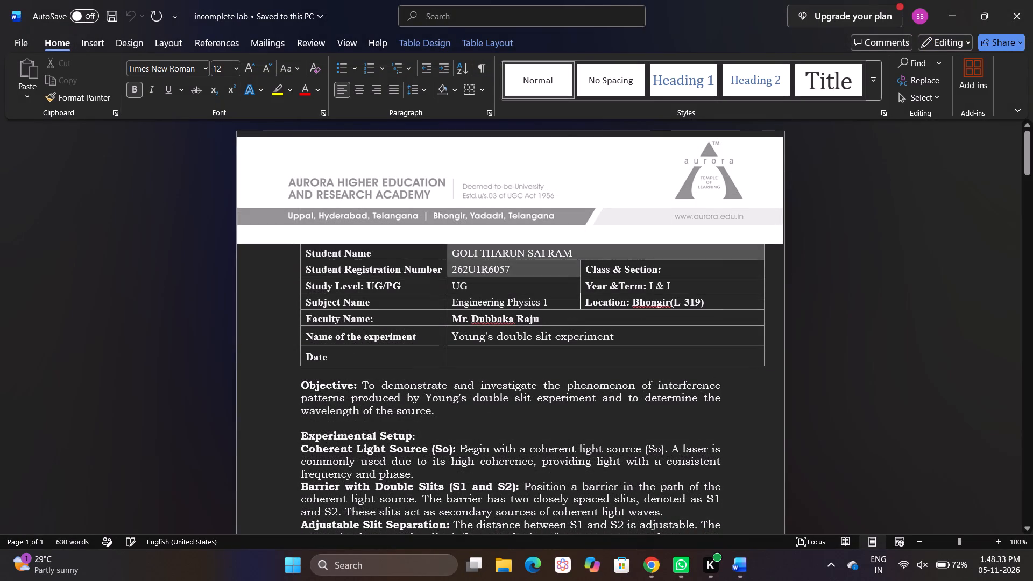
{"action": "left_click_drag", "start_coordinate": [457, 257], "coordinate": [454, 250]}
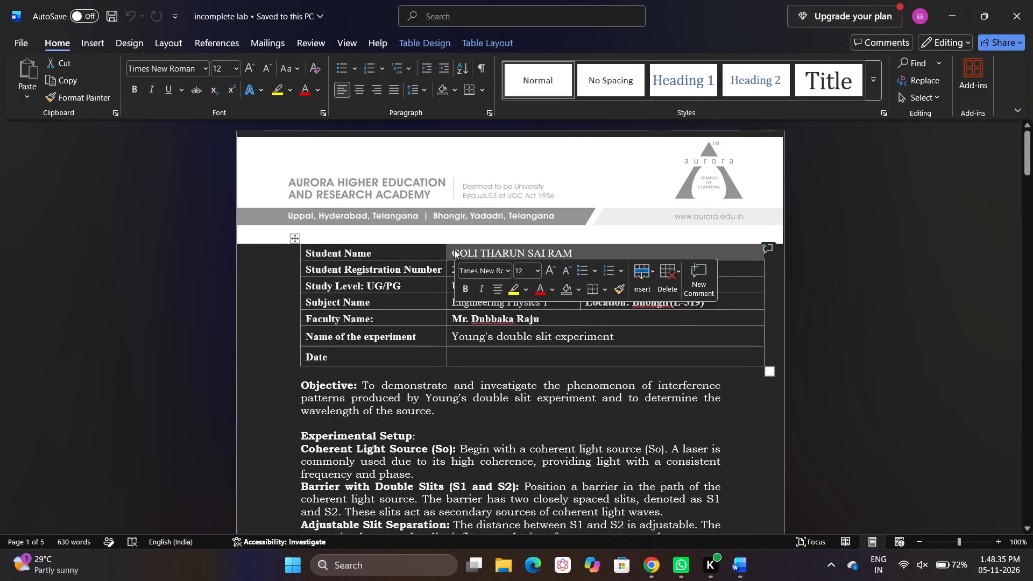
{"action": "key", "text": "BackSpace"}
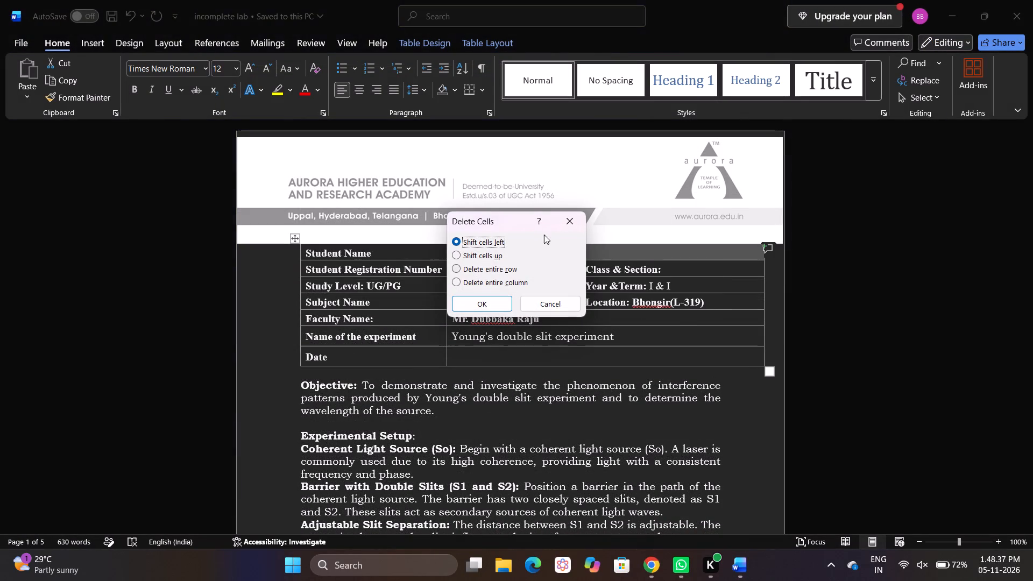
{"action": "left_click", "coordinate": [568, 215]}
Replace the existing entry in the Student Name row with the new student's full name in capitals.
{"action": "left_click", "coordinate": [569, 247]}
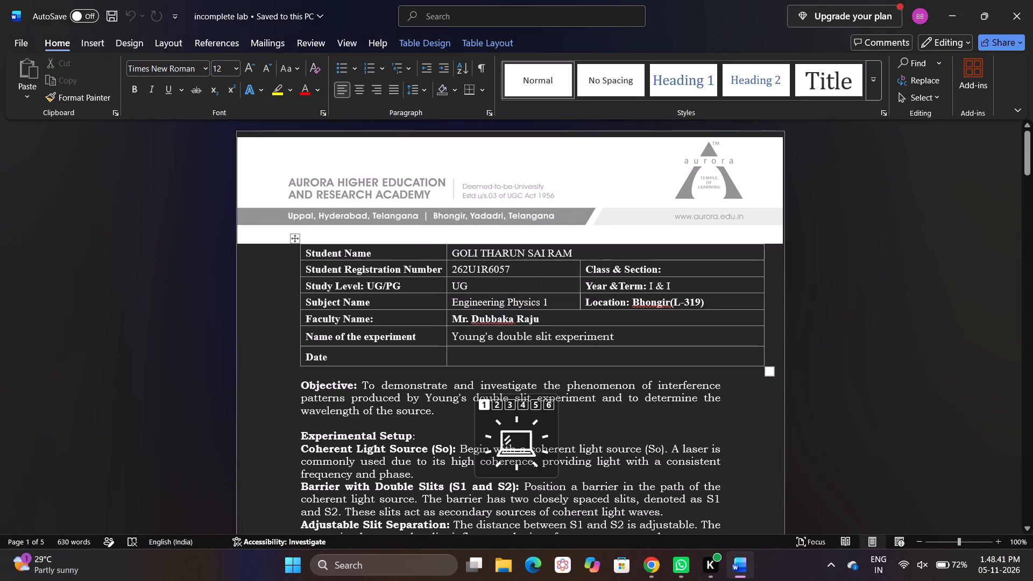
{"action": "key", "text": "BackSpace"}
{"action": "key", "text": "BackSpace"}
{"action": "key", "text": "BackSpace"}
{"action": "key", "text": "BackSpace"}
{"action": "key", "text": "BackSpace"}
{"action": "key", "text": "BackSpace"}
{"action": "key", "text": "BackSpace"}
{"action": "key", "text": "BackSpace"}
{"action": "key", "text": "BackSpace"}
{"action": "key", "text": "BackSpace"}
{"action": "key", "text": "BackSpace"}
{"action": "key", "text": "BackSpace"}
{"action": "key", "text": "BackSpace"}
{"action": "key", "text": "BackSpace"}
{"action": "key", "text": "BackSpace"}
{"action": "key", "text": "BackSpace"}
{"action": "key", "text": "BackSpace"}
{"action": "key", "text": "BackSpace"}
{"action": "key", "text": "BackSpace"}
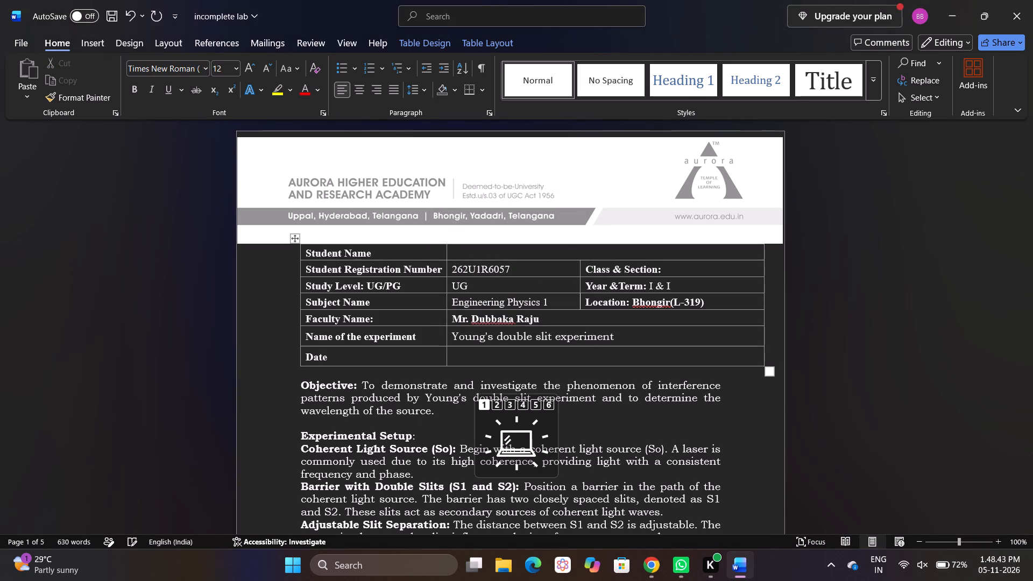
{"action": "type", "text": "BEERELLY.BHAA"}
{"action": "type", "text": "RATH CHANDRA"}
Replace the last two digits of the Student Registration Number with those of the new student.
{"action": "left_click", "coordinate": [539, 272]}
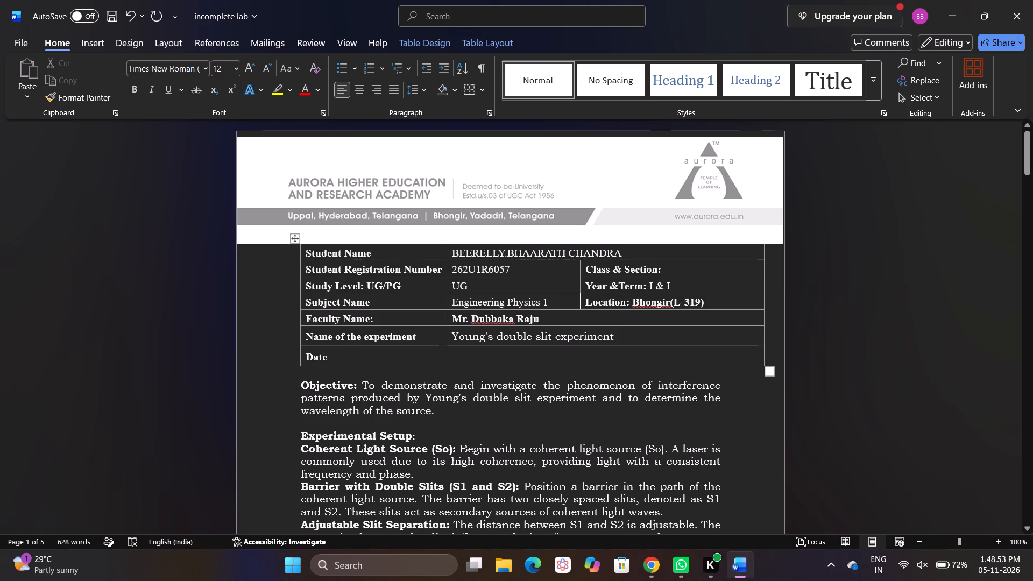
{"action": "key", "text": "BackSpace"}
{"action": "key", "text": "BackSpace"}
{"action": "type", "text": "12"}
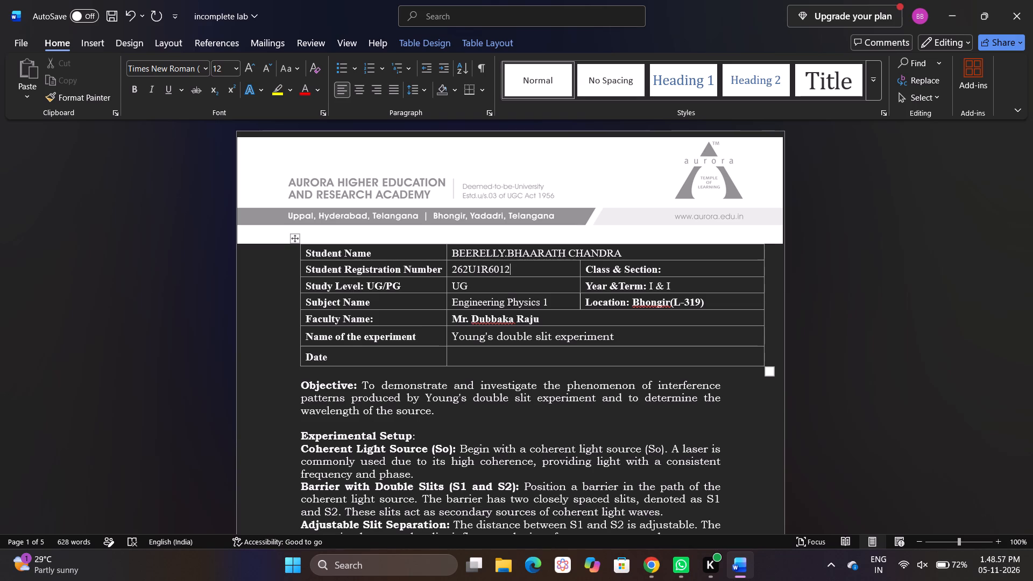
Look through the whole lab report, from the experiment diagrams to the viva voce questions, for sections that still need filling in.
{"action": "scroll", "coordinate": [539, 272], "scroll_direction": "down", "scroll_amount": 1}
{"action": "scroll", "coordinate": [505, 204], "scroll_direction": "up", "scroll_amount": 1}
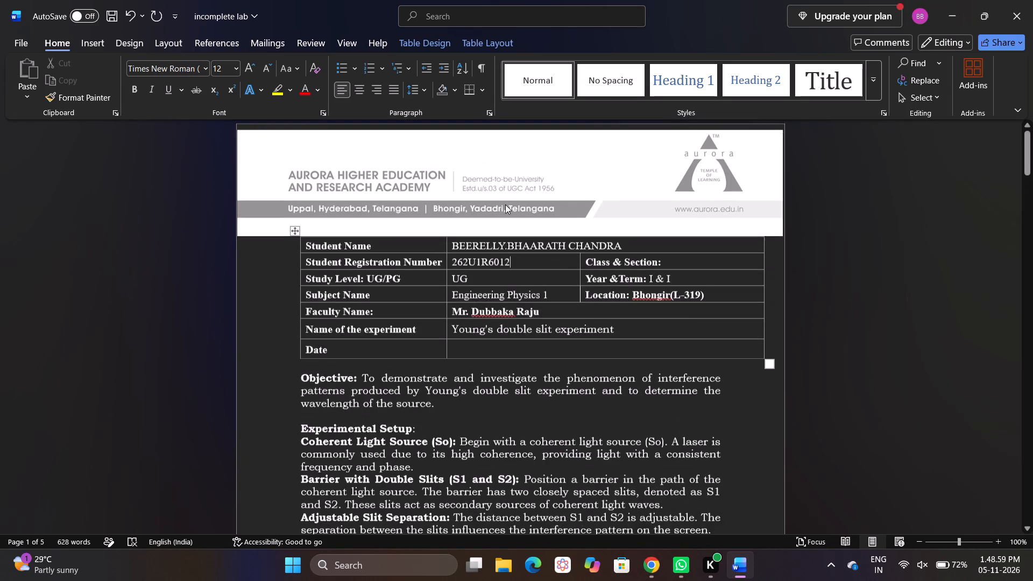
{"action": "scroll", "coordinate": [505, 204], "scroll_direction": "up", "scroll_amount": 1}
{"action": "scroll", "coordinate": [504, 276], "scroll_direction": "down", "scroll_amount": 6}
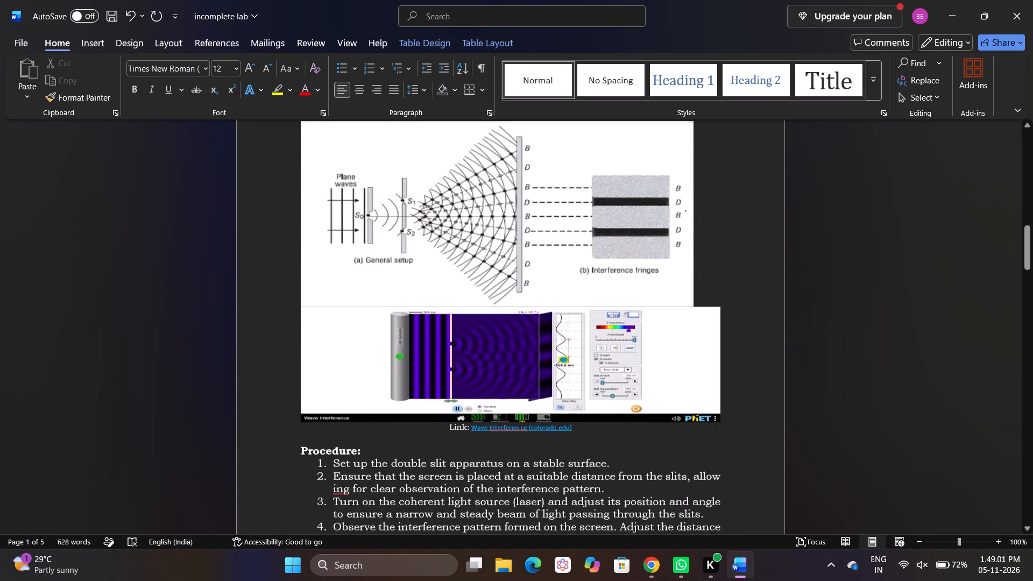
{"action": "scroll", "coordinate": [504, 276], "scroll_direction": "down", "scroll_amount": 8}
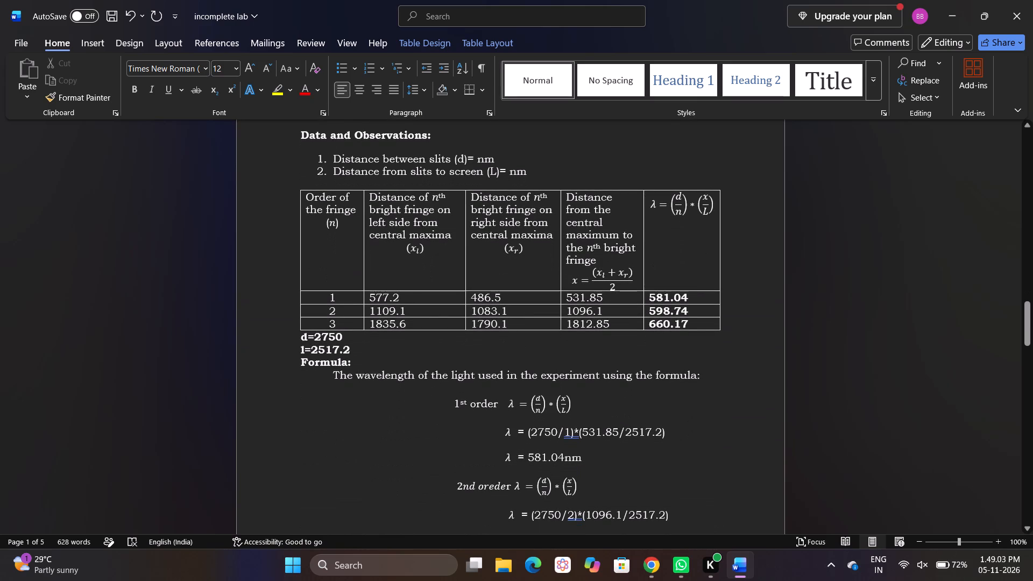
{"action": "scroll", "coordinate": [504, 276], "scroll_direction": "down", "scroll_amount": 1}
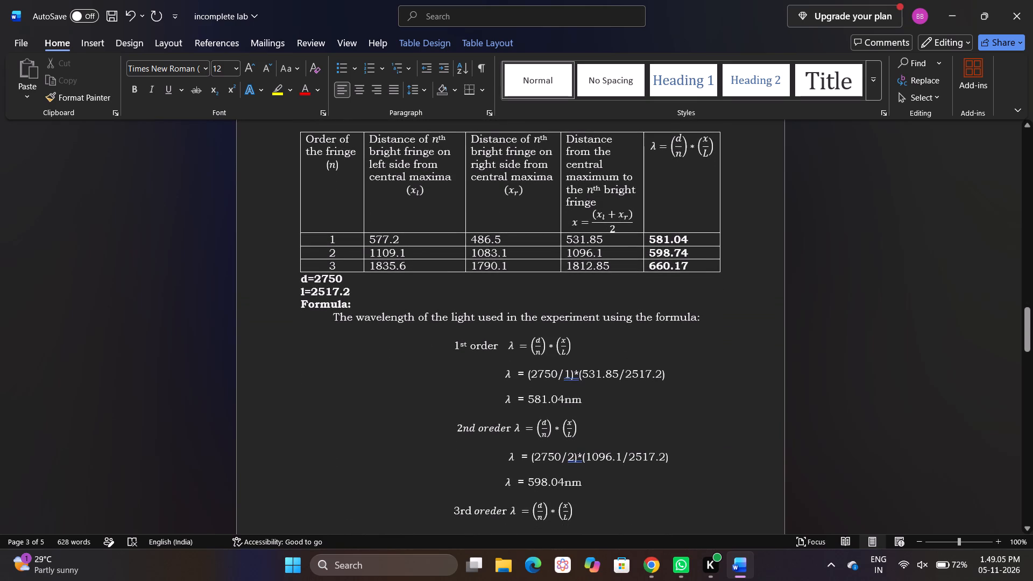
{"action": "scroll", "coordinate": [504, 276], "scroll_direction": "down", "scroll_amount": 3}
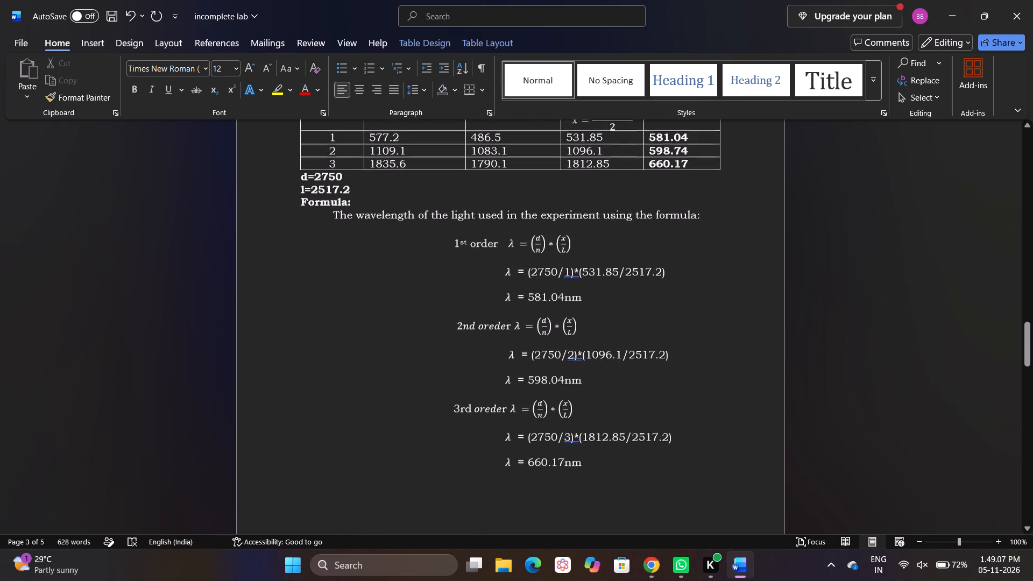
{"action": "scroll", "coordinate": [504, 276], "scroll_direction": "down", "scroll_amount": 3}
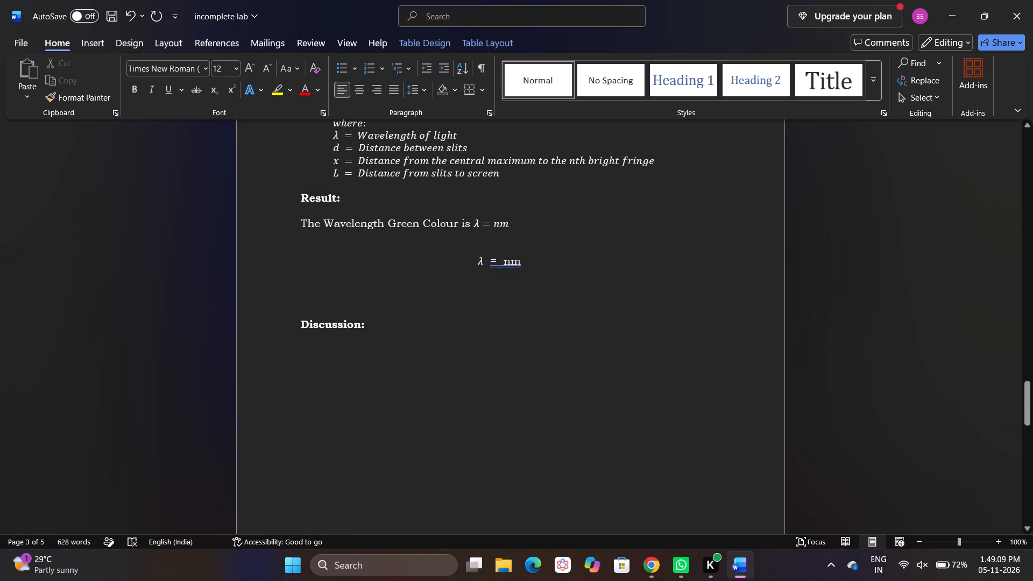
{"action": "scroll", "coordinate": [504, 276], "scroll_direction": "up", "scroll_amount": 1}
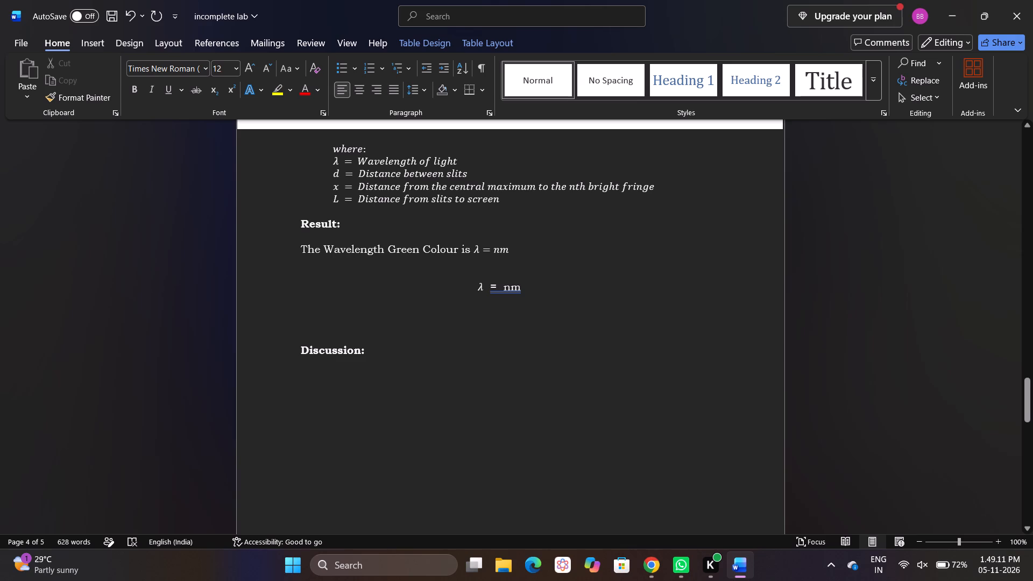
{"action": "scroll", "coordinate": [504, 276], "scroll_direction": "up", "scroll_amount": 2}
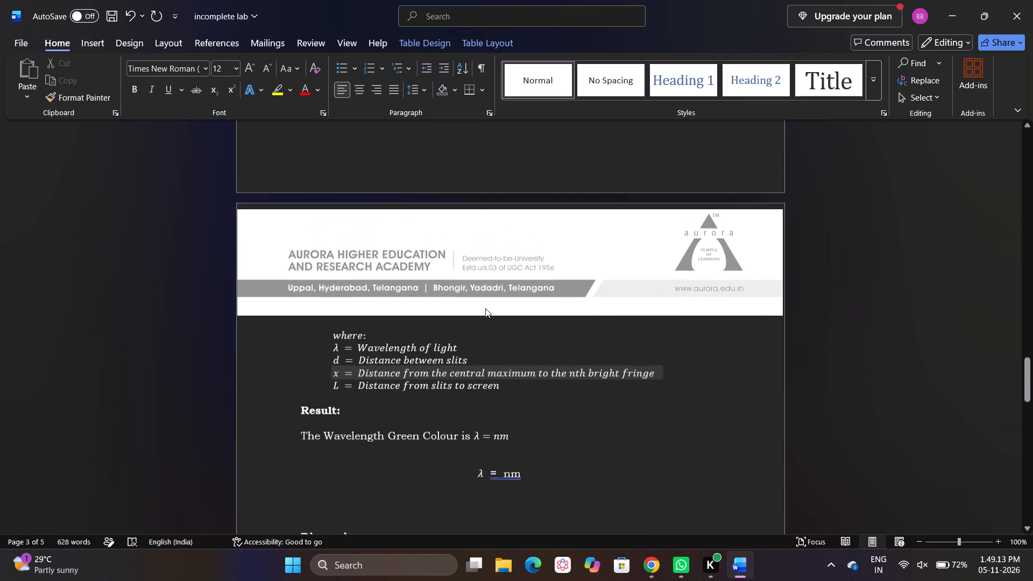
{"action": "scroll", "coordinate": [485, 308], "scroll_direction": "up", "scroll_amount": 4}
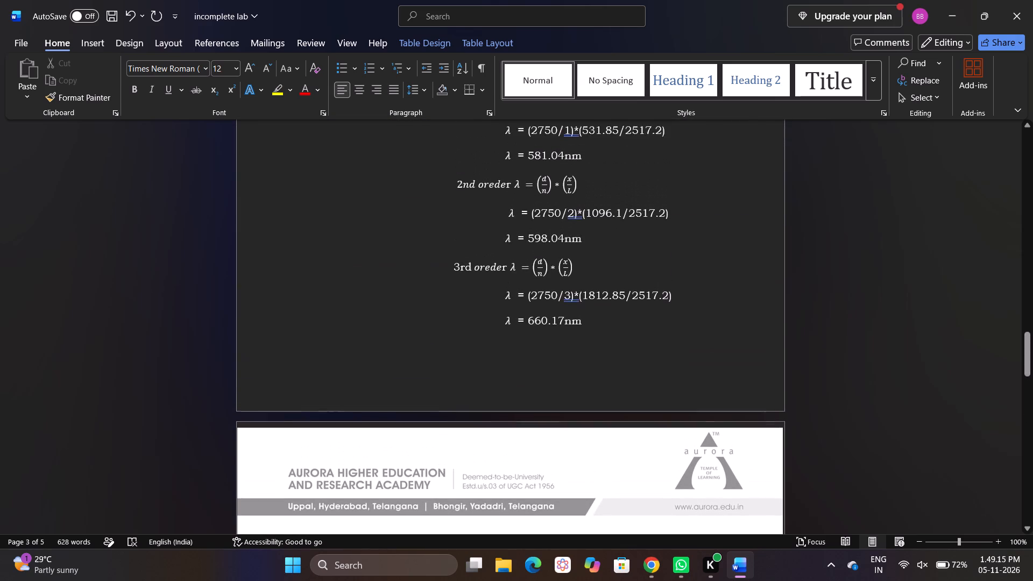
{"action": "scroll", "coordinate": [485, 308], "scroll_direction": "up", "scroll_amount": 2}
{"action": "scroll", "coordinate": [485, 308], "scroll_direction": "down", "scroll_amount": 11}
{"action": "scroll", "coordinate": [485, 308], "scroll_direction": "up", "scroll_amount": 3}
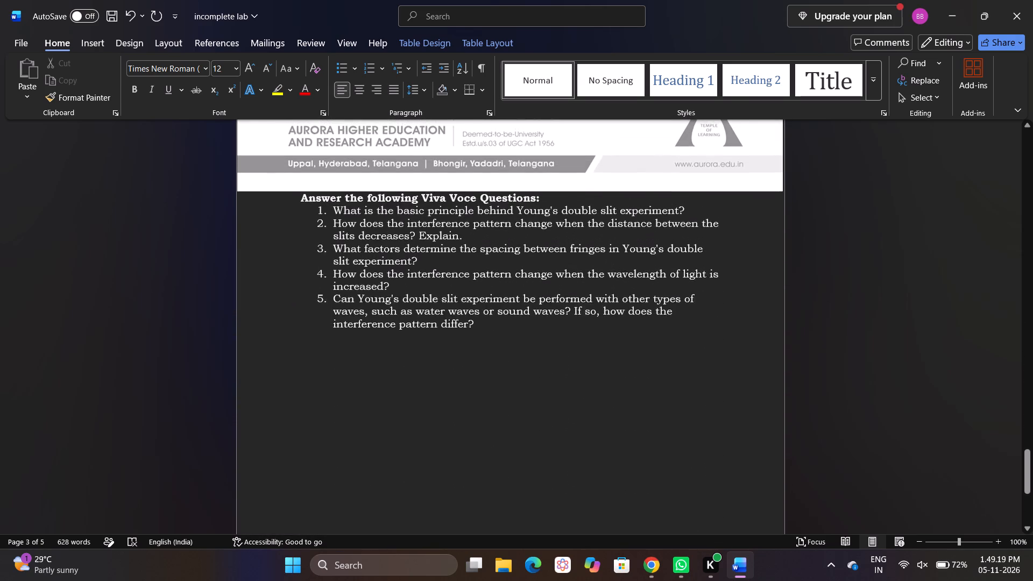
{"action": "scroll", "coordinate": [485, 308], "scroll_direction": "up", "scroll_amount": 7}
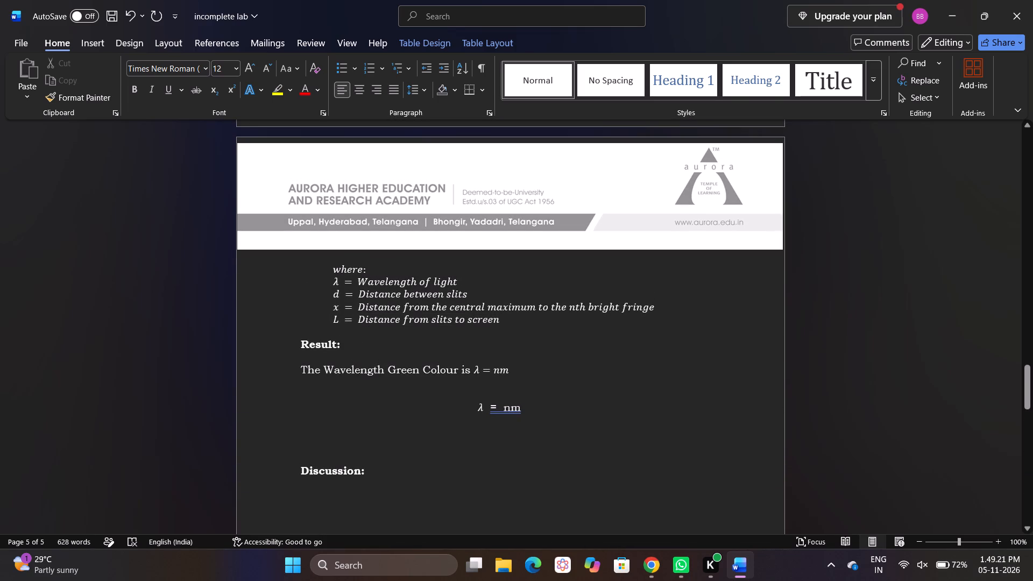
Examine the observations table, the wavelength calculations for each order, and the Result and Conclusion sections.
{"action": "left_click", "coordinate": [500, 409]}
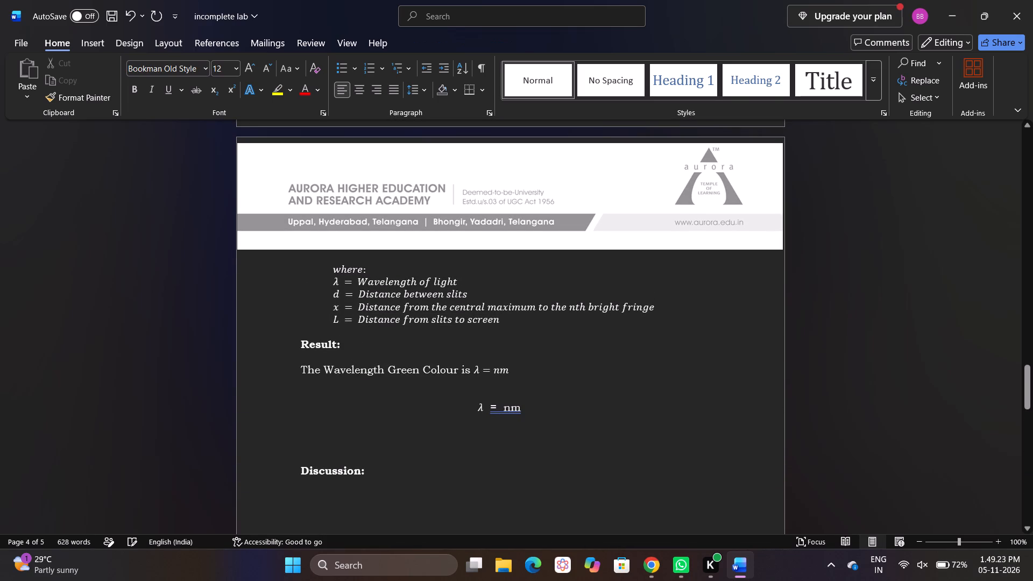
{"action": "scroll", "coordinate": [500, 409], "scroll_direction": "up", "scroll_amount": 1}
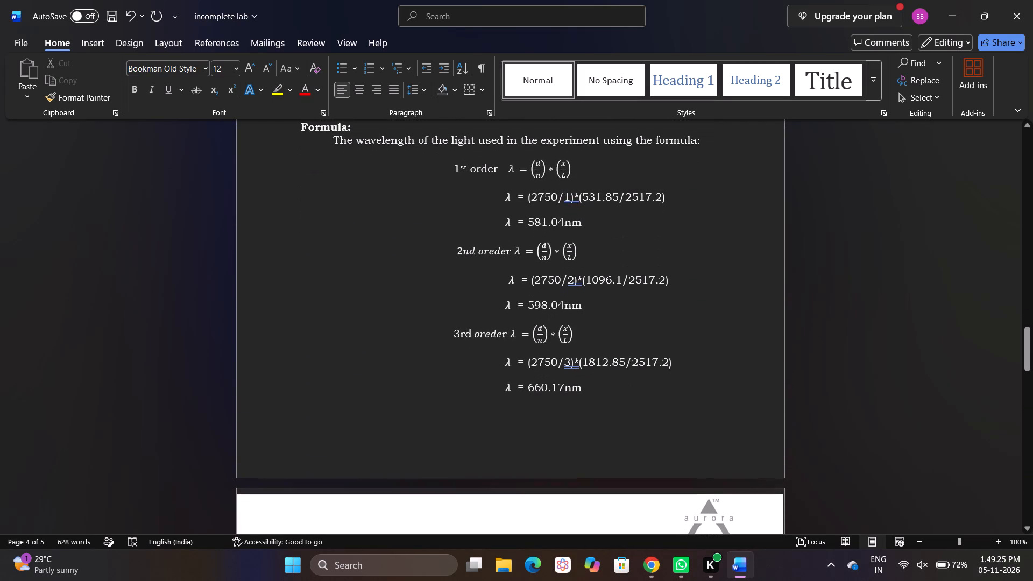
{"action": "scroll", "coordinate": [531, 394], "scroll_direction": "up", "scroll_amount": 1}
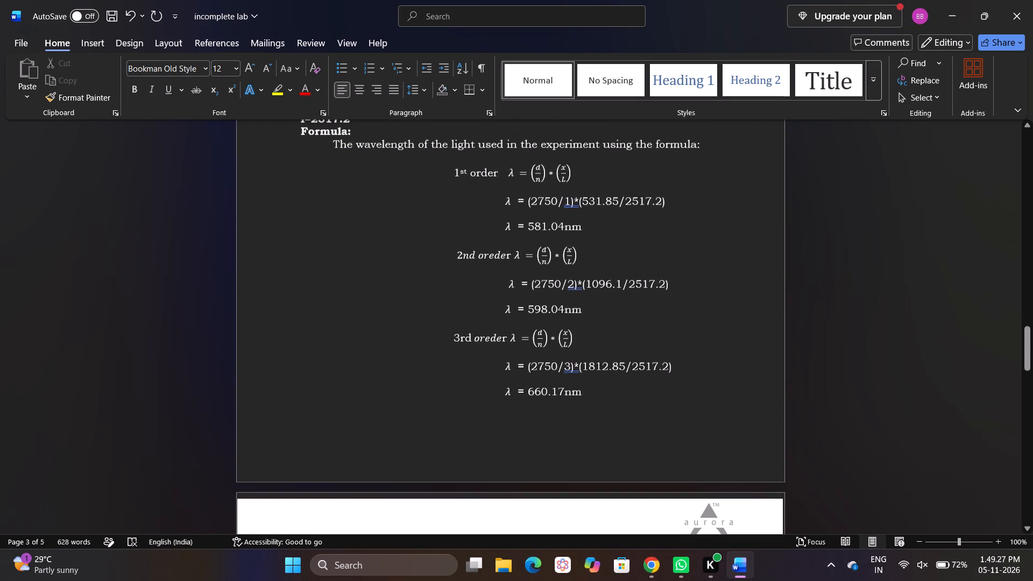
{"action": "scroll", "coordinate": [531, 394], "scroll_direction": "up", "scroll_amount": 3}
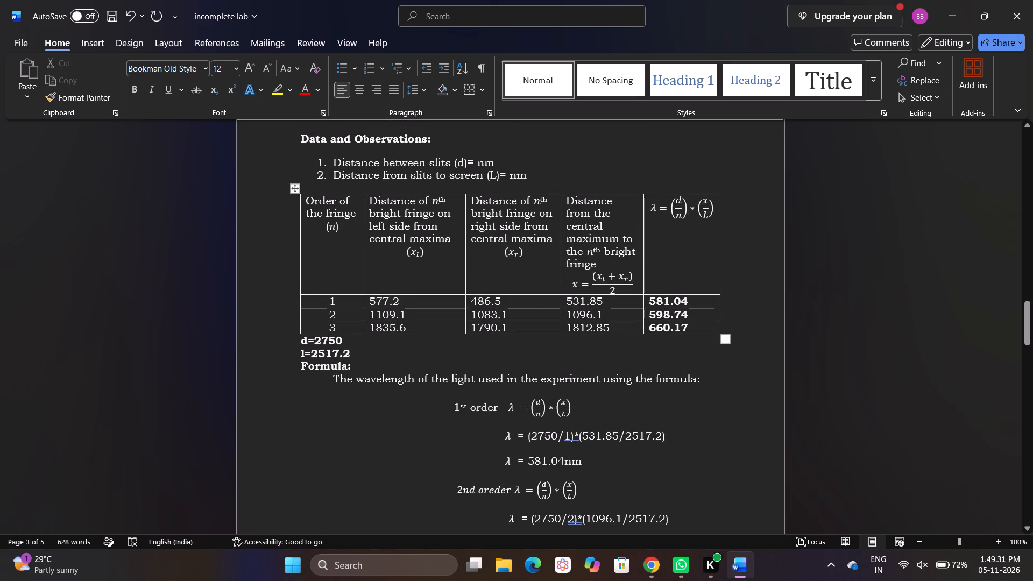
{"action": "scroll", "coordinate": [641, 399], "scroll_direction": "down", "scroll_amount": 4}
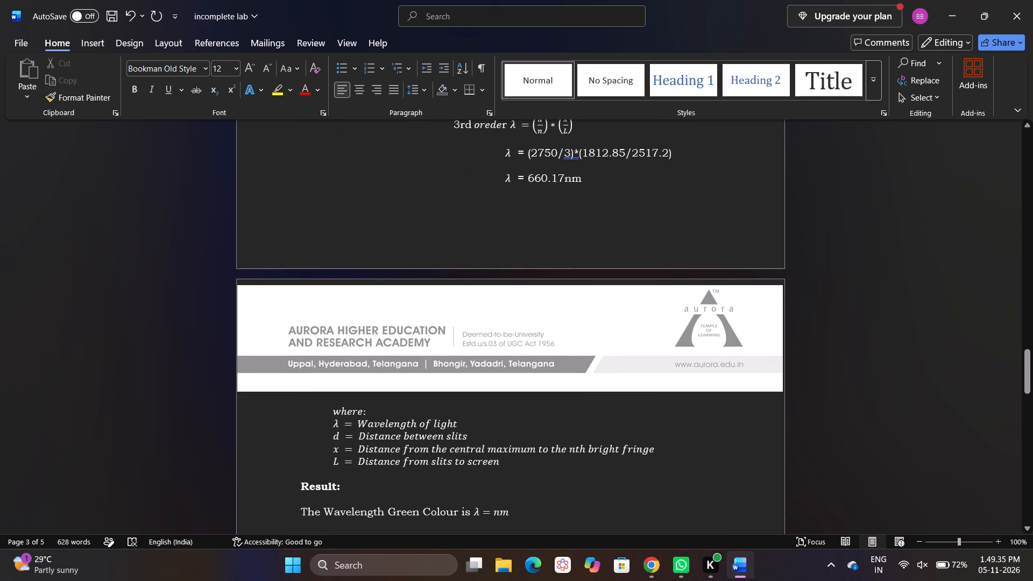
{"action": "scroll", "coordinate": [641, 399], "scroll_direction": "down", "scroll_amount": 3}
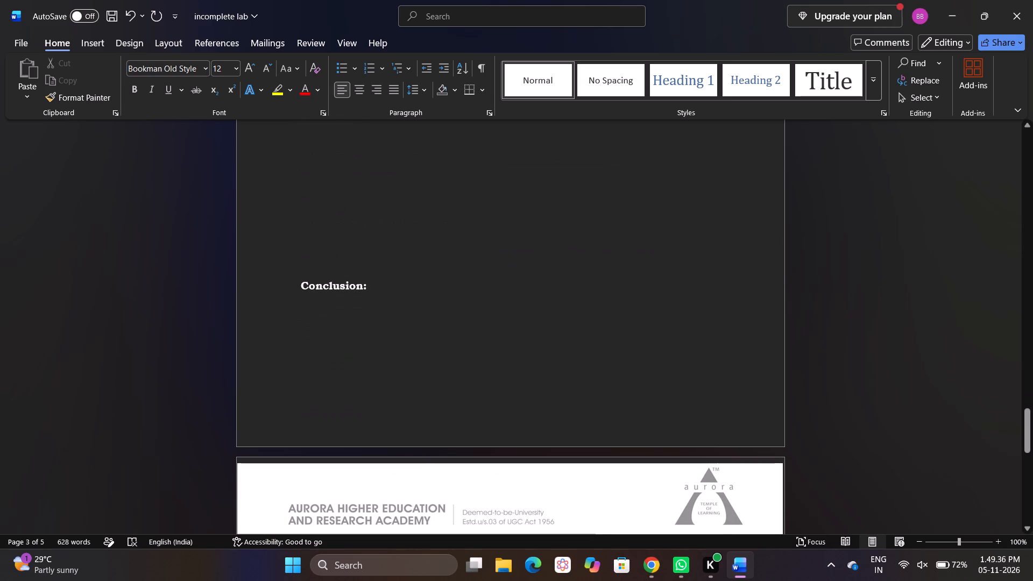
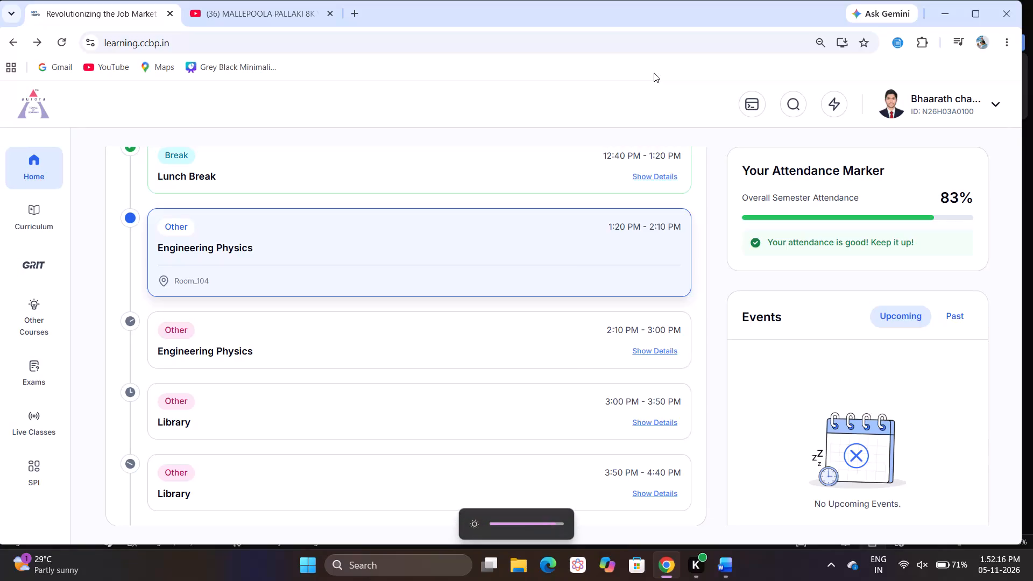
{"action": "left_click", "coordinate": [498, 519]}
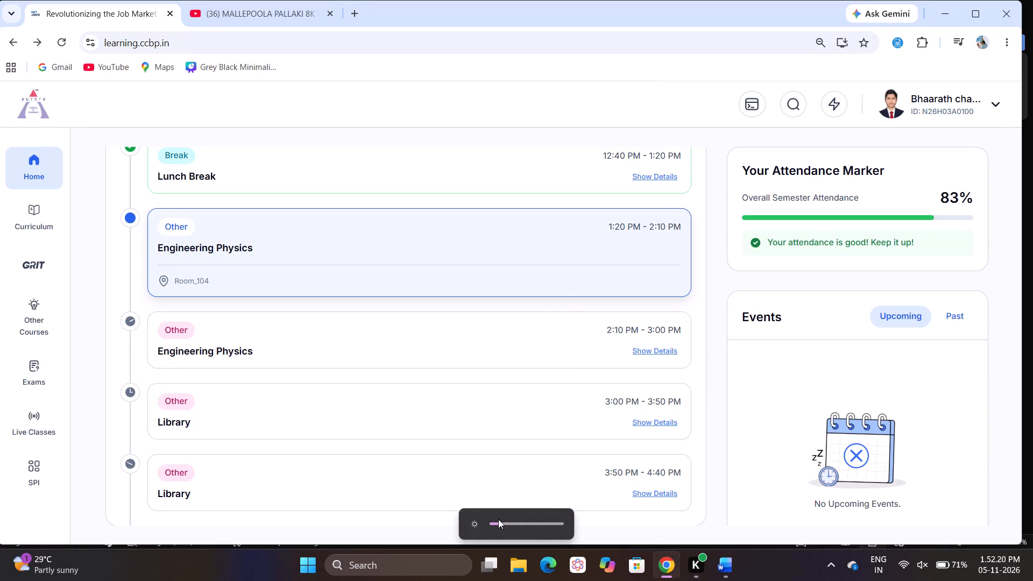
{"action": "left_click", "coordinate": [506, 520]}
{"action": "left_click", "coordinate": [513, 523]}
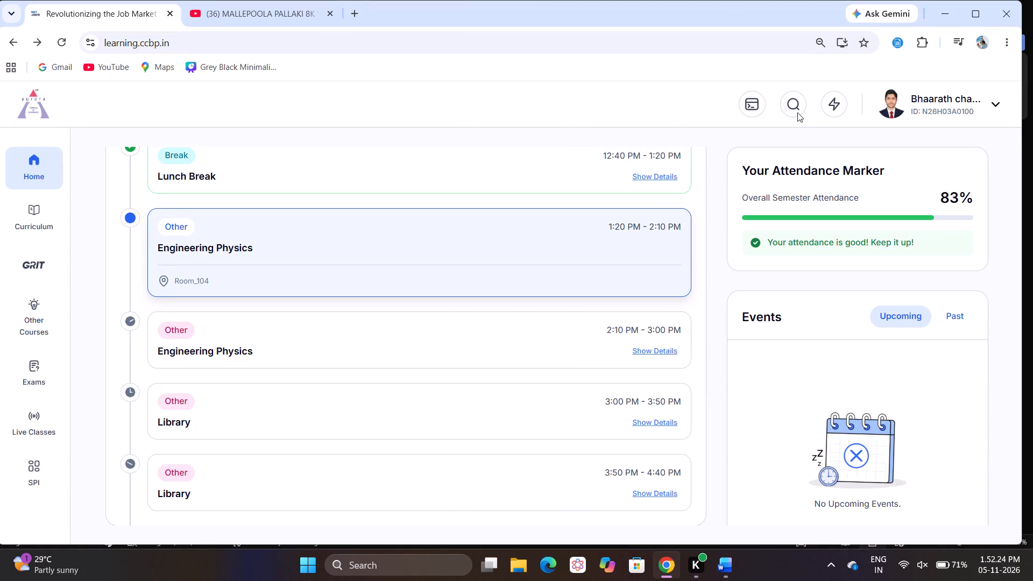
Look through the browser's download history, and close it.
{"action": "key", "text": "ctrl+j"}
{"action": "key", "text": "ctrl+space"}
{"action": "key", "text": "ctrl+space"}
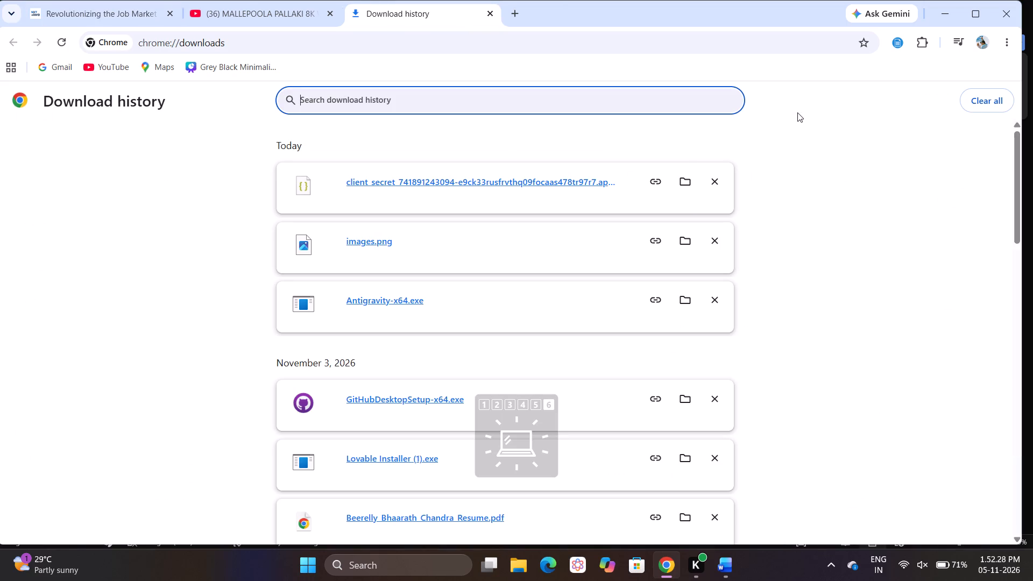
{"action": "scroll", "coordinate": [648, 225], "scroll_direction": "up", "scroll_amount": 1}
{"action": "scroll", "coordinate": [648, 225], "scroll_direction": "down", "scroll_amount": 2}
{"action": "scroll", "coordinate": [539, 162], "scroll_direction": "up", "scroll_amount": 4}
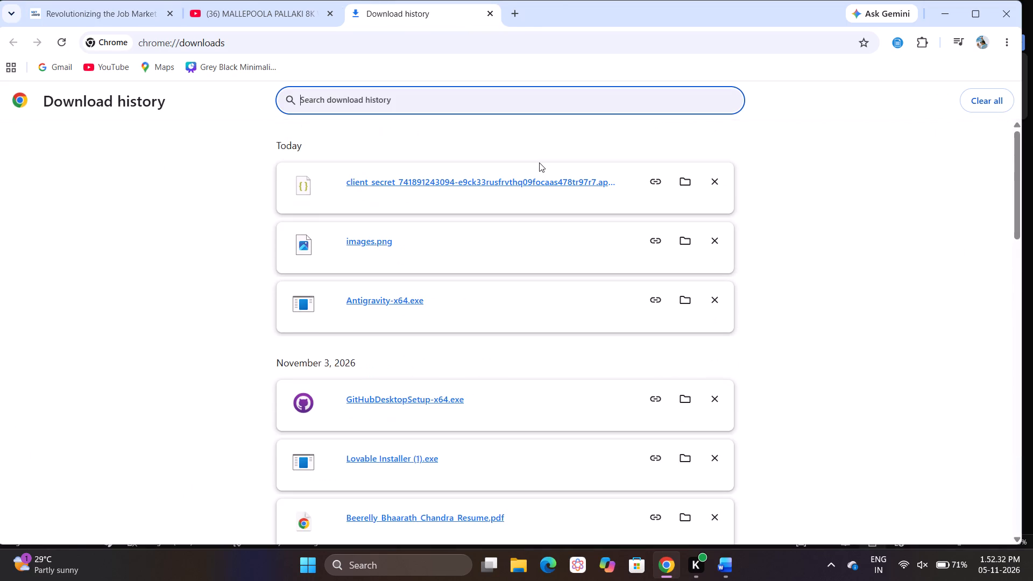
{"action": "key", "text": "Escape"}
{"action": "key", "text": "Escape"}
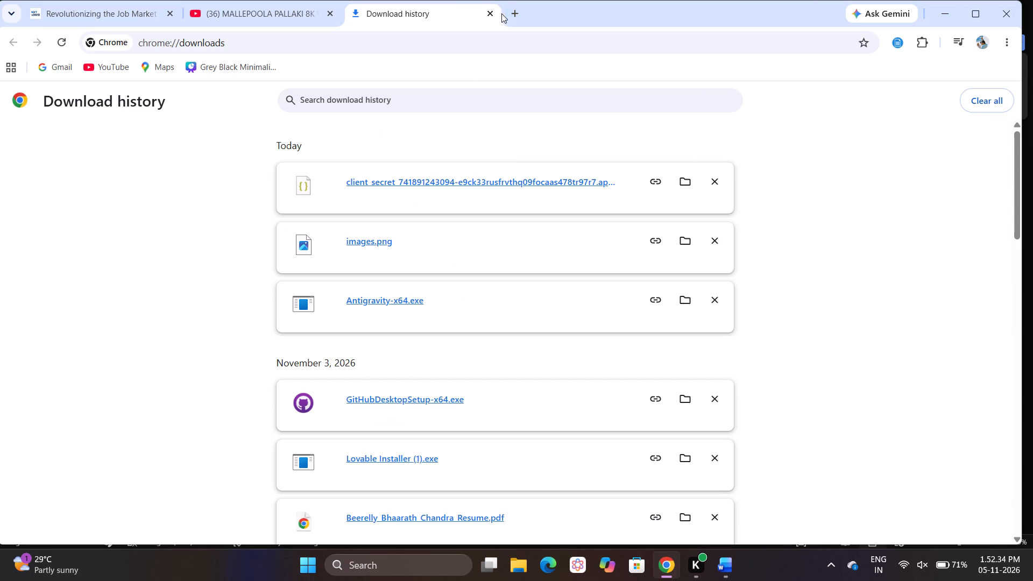
{"action": "left_click", "coordinate": [493, 12]}
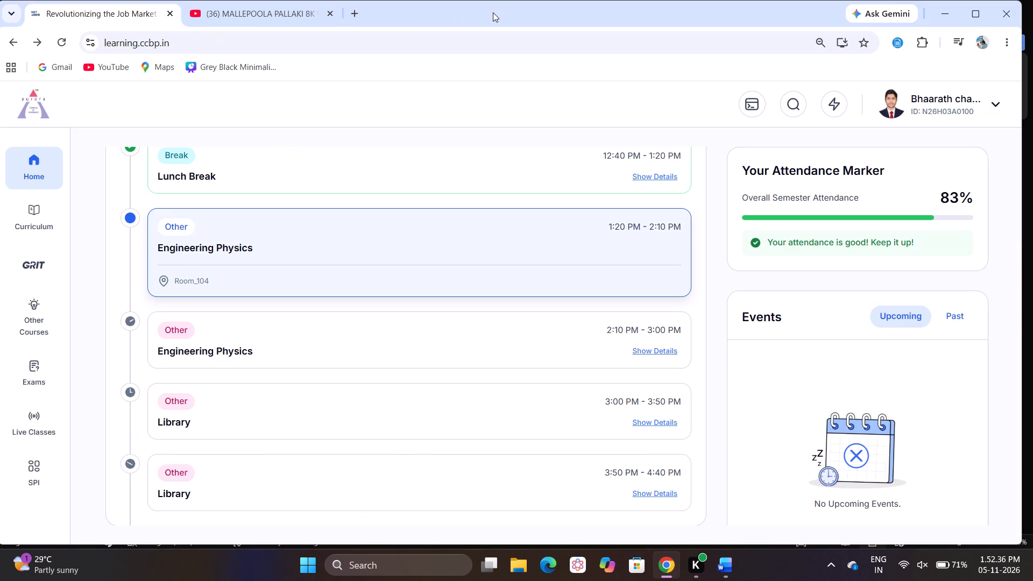
Find the PhET Wave Interference simulation in yesterday's browsing history and open it in a maximised window.
{"action": "key", "text": "ctrl+shift+h"}
{"action": "key", "text": "ctrl+h"}
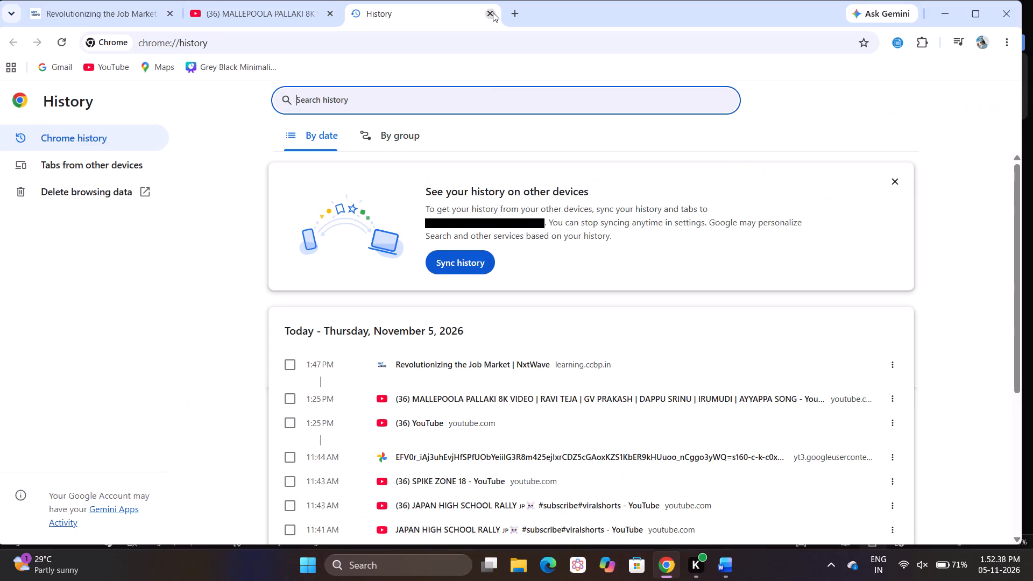
{"action": "scroll", "coordinate": [447, 368], "scroll_direction": "down", "scroll_amount": 3}
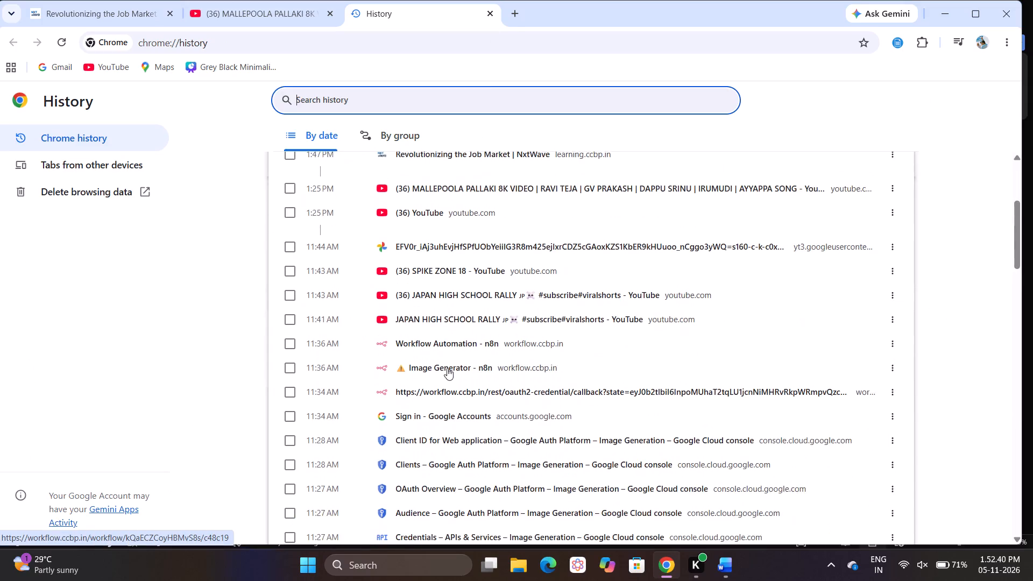
{"action": "scroll", "coordinate": [447, 368], "scroll_direction": "down", "scroll_amount": 8}
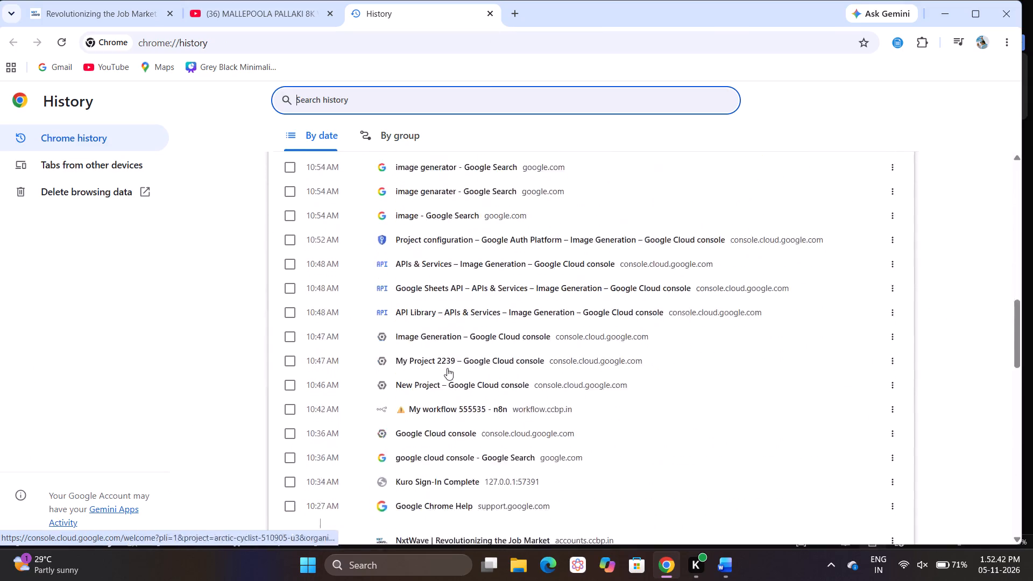
{"action": "scroll", "coordinate": [447, 368], "scroll_direction": "down", "scroll_amount": 10}
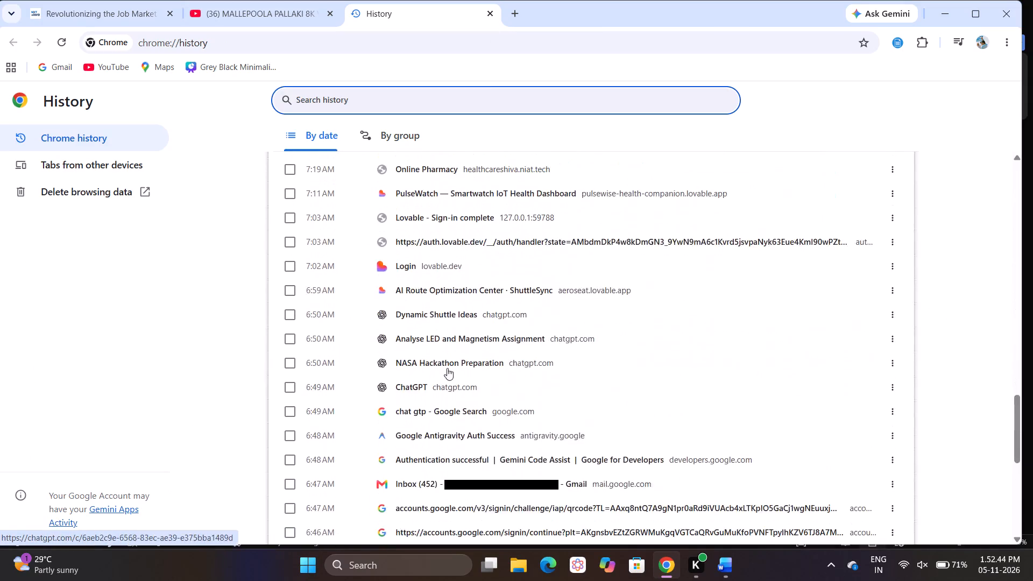
{"action": "scroll", "coordinate": [447, 368], "scroll_direction": "down", "scroll_amount": 8}
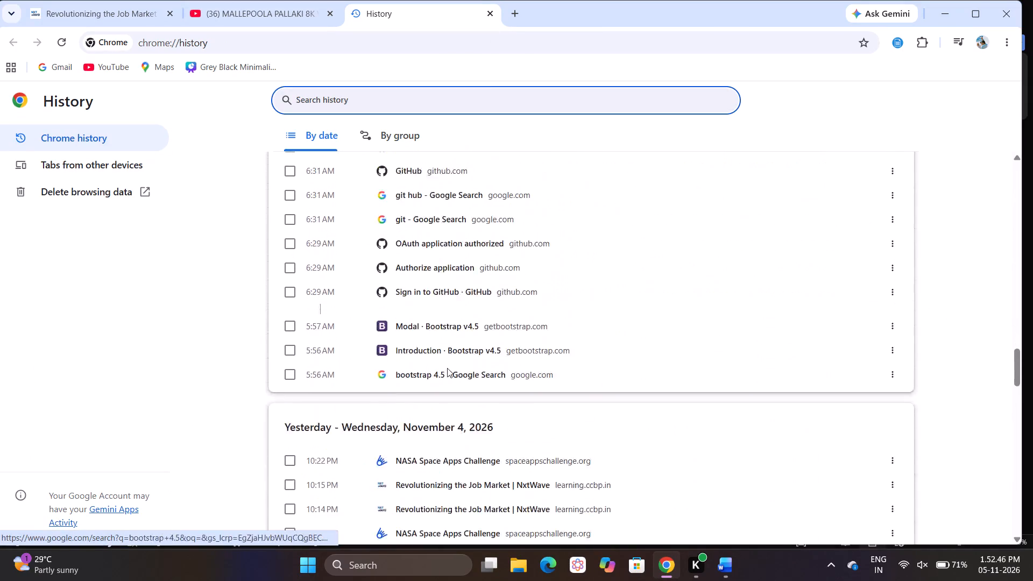
{"action": "scroll", "coordinate": [447, 368], "scroll_direction": "down", "scroll_amount": 5}
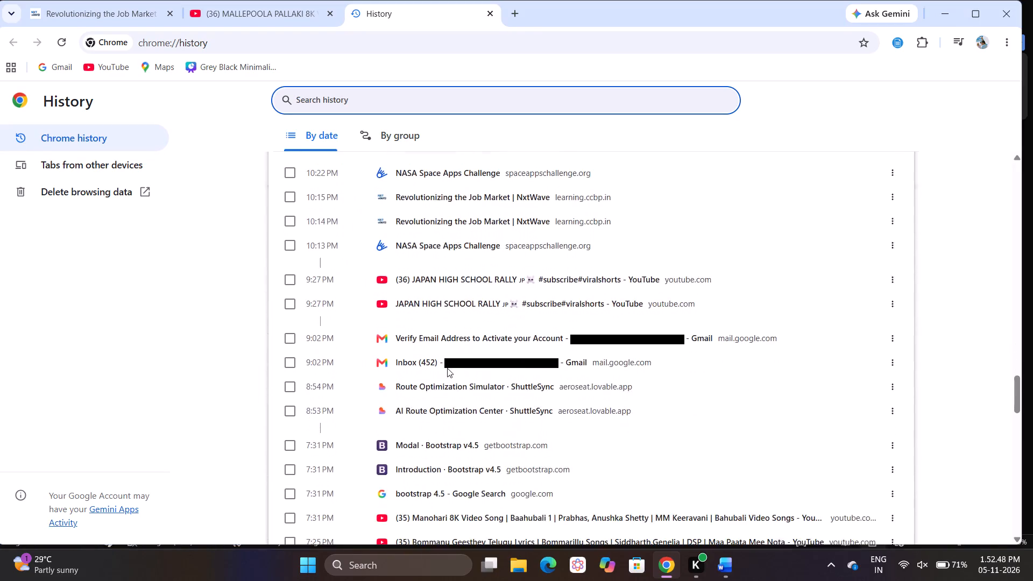
{"action": "scroll", "coordinate": [447, 368], "scroll_direction": "down", "scroll_amount": 4}
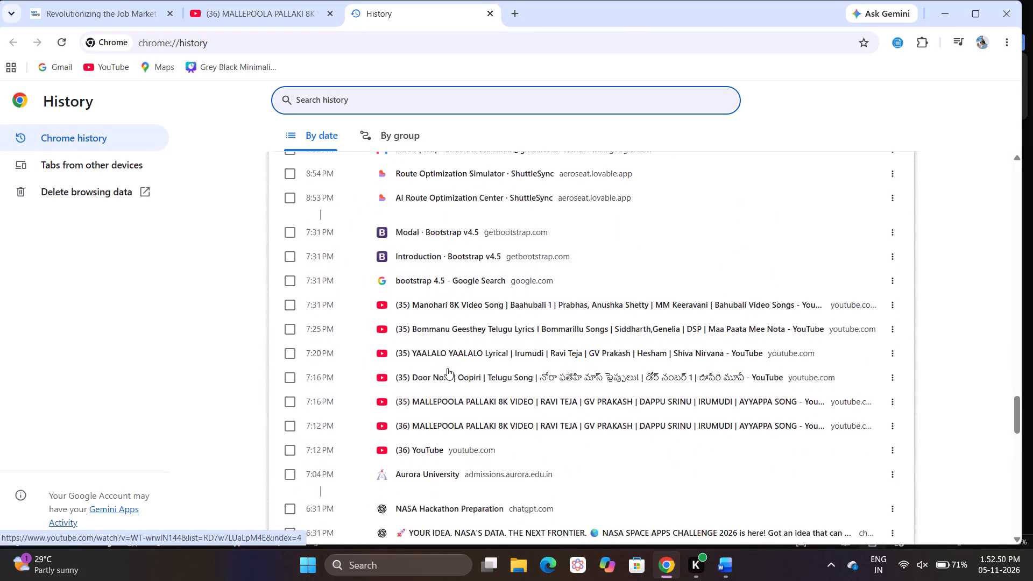
{"action": "scroll", "coordinate": [447, 368], "scroll_direction": "down", "scroll_amount": 4}
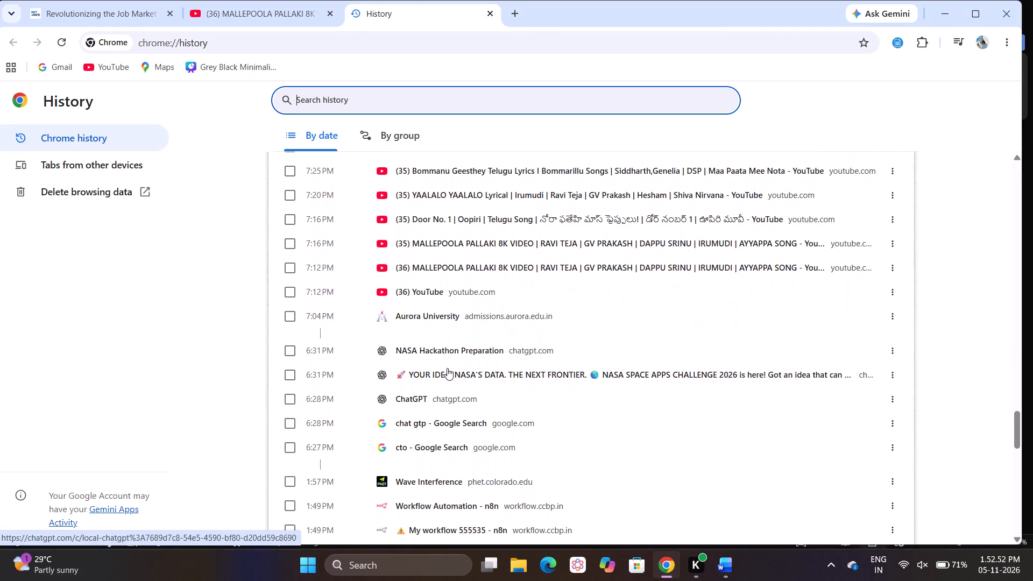
{"action": "scroll", "coordinate": [447, 368], "scroll_direction": "down", "scroll_amount": 1}
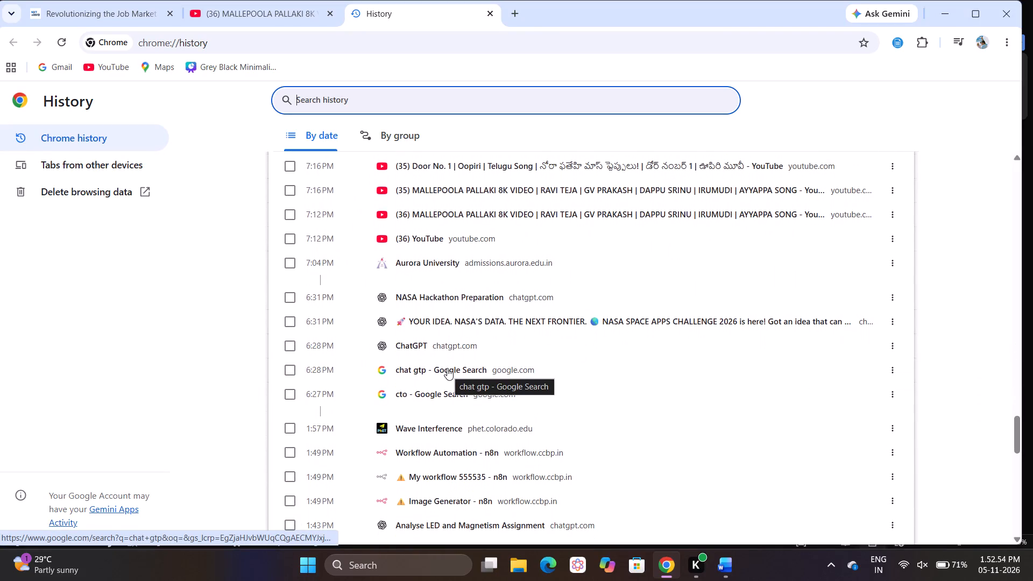
{"action": "scroll", "coordinate": [447, 368], "scroll_direction": "down", "scroll_amount": 2}
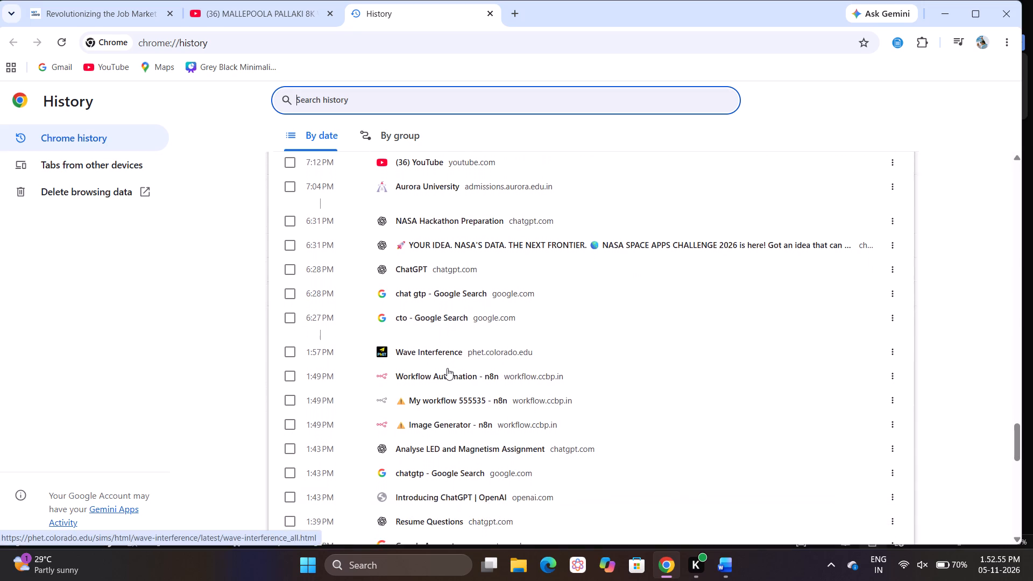
{"action": "scroll", "coordinate": [447, 368], "scroll_direction": "down", "scroll_amount": 1}
{"action": "left_click", "coordinate": [447, 368]}
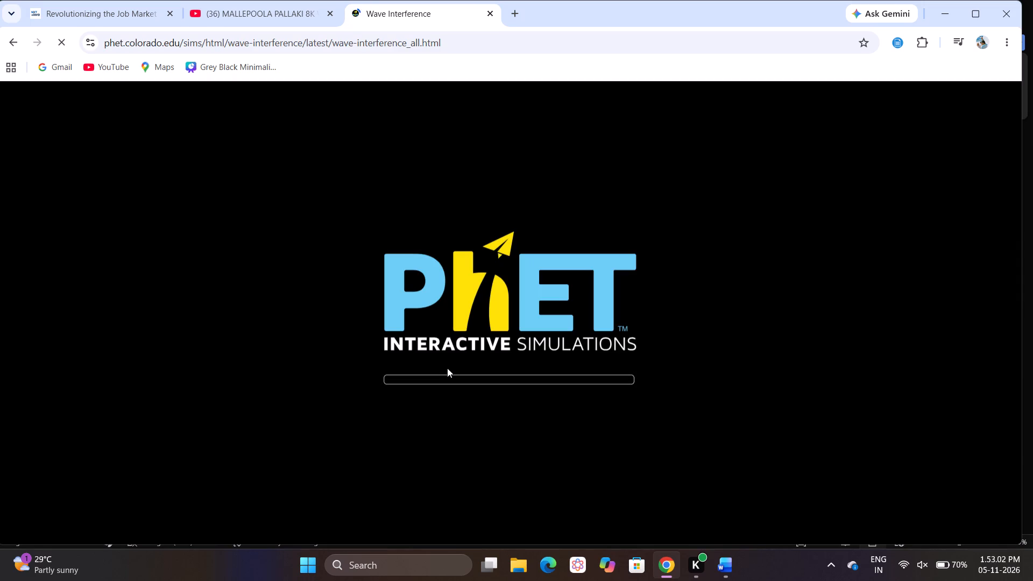
{"action": "scroll", "coordinate": [447, 368], "scroll_direction": "down", "scroll_amount": 1}
{"action": "double_click", "coordinate": [677, 19]}
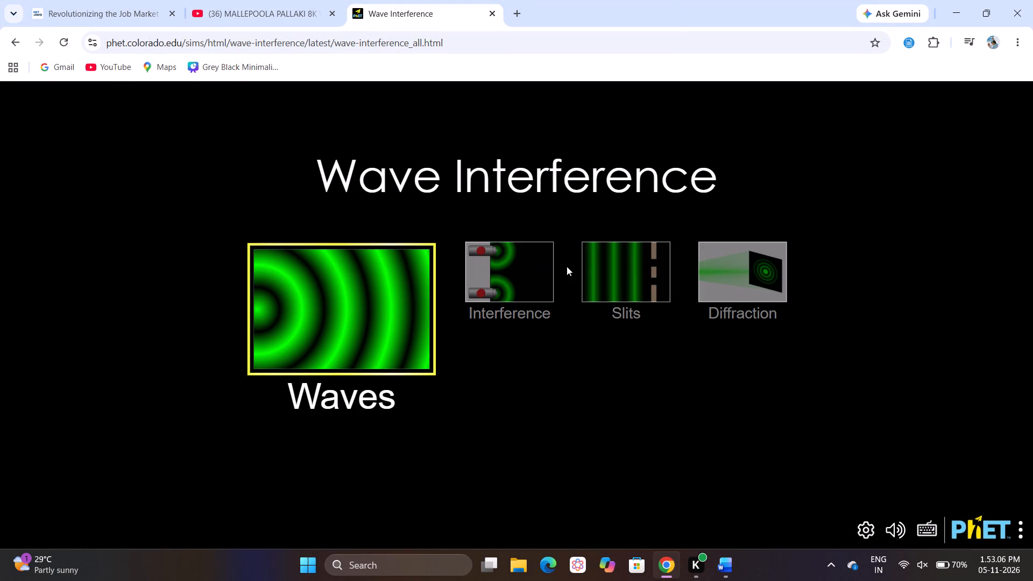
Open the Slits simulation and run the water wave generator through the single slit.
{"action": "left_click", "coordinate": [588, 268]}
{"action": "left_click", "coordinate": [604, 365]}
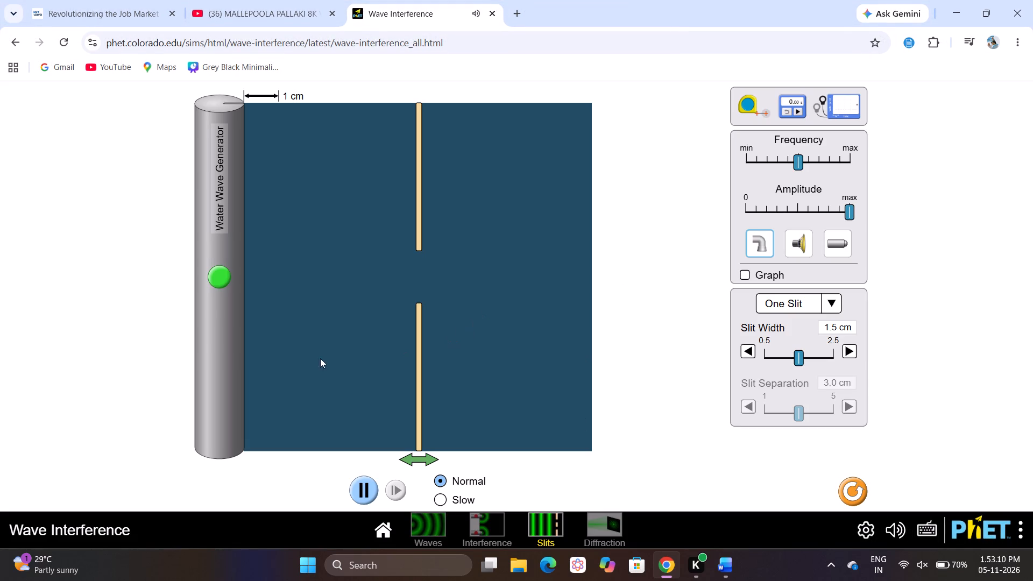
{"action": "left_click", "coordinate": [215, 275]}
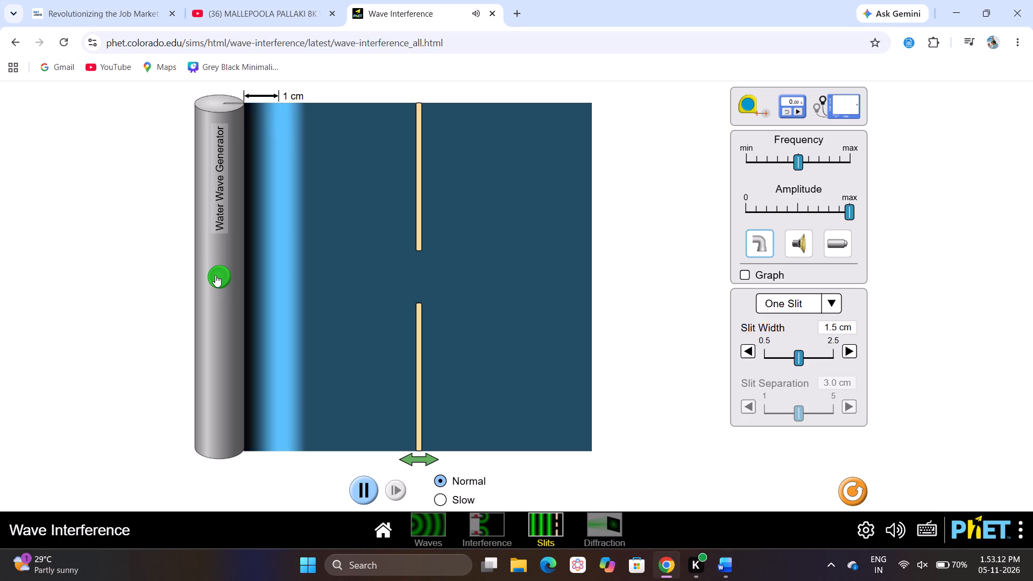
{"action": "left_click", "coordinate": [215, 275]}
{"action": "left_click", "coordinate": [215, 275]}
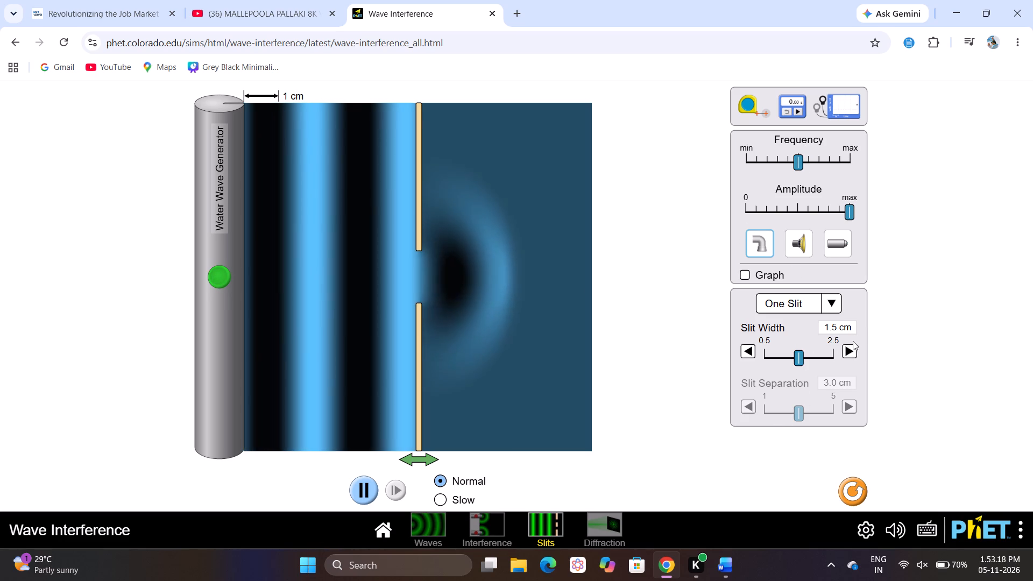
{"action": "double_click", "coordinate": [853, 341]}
Look through the Diffraction, Interference and Waves simulations for the one that suits the double slit experiment.
{"action": "left_click_drag", "start_coordinate": [853, 341], "coordinate": [593, 533]}
{"action": "left_click", "coordinate": [593, 533]}
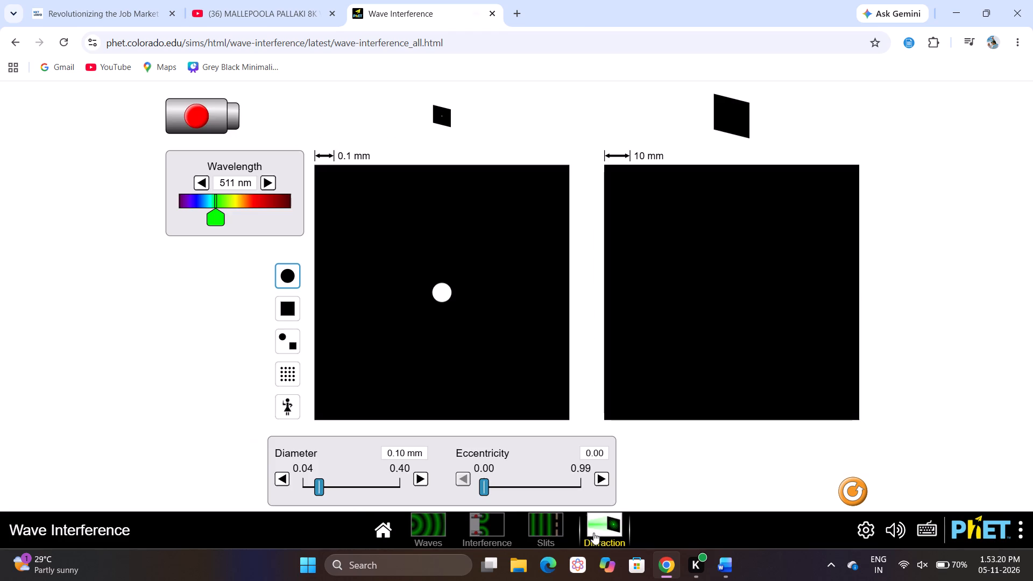
{"action": "left_click", "coordinate": [495, 541]}
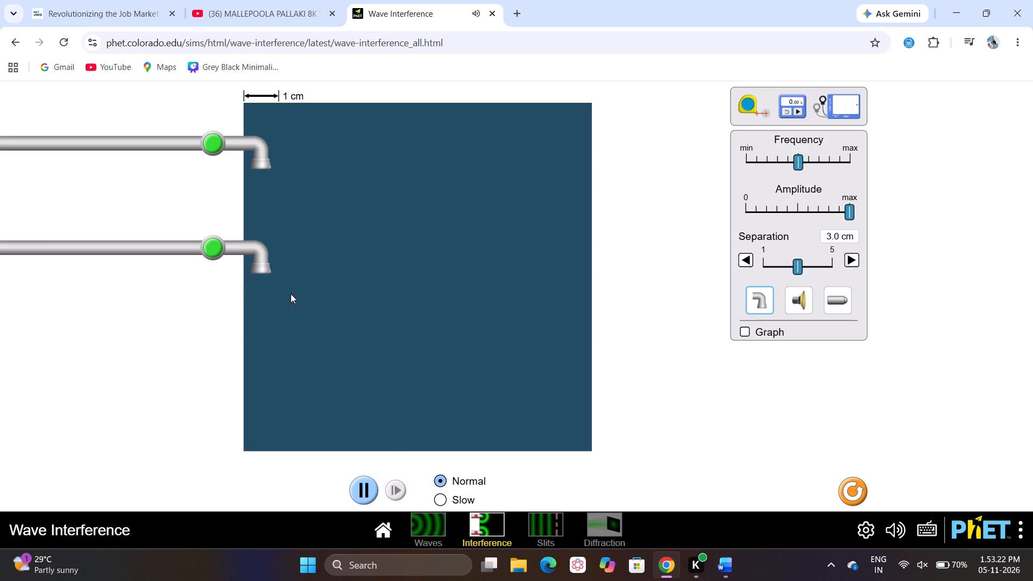
{"action": "left_click_drag", "start_coordinate": [447, 521], "coordinate": [444, 521]}
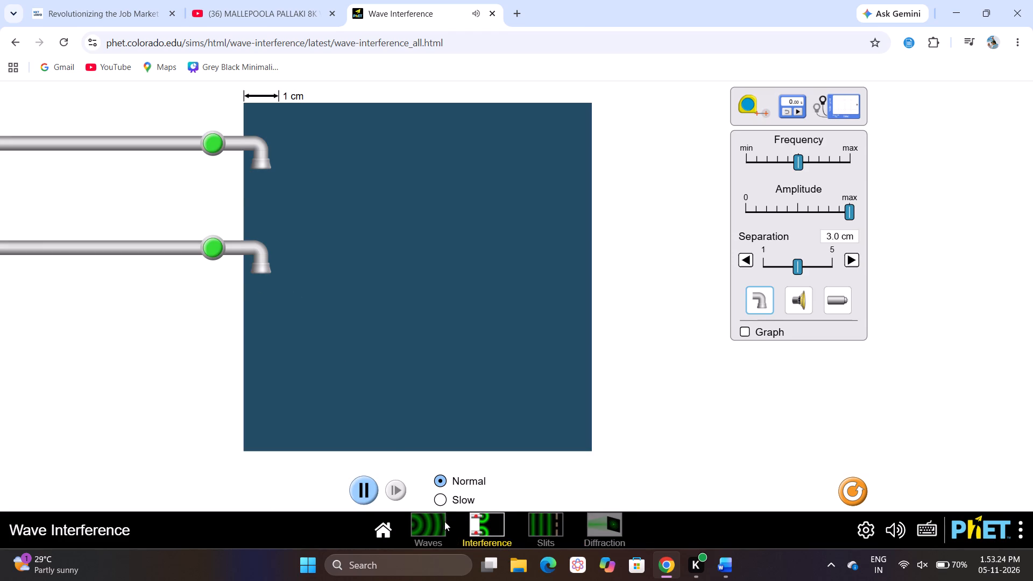
{"action": "left_click_drag", "start_coordinate": [444, 521], "coordinate": [441, 521]}
{"action": "left_click", "coordinate": [441, 521]}
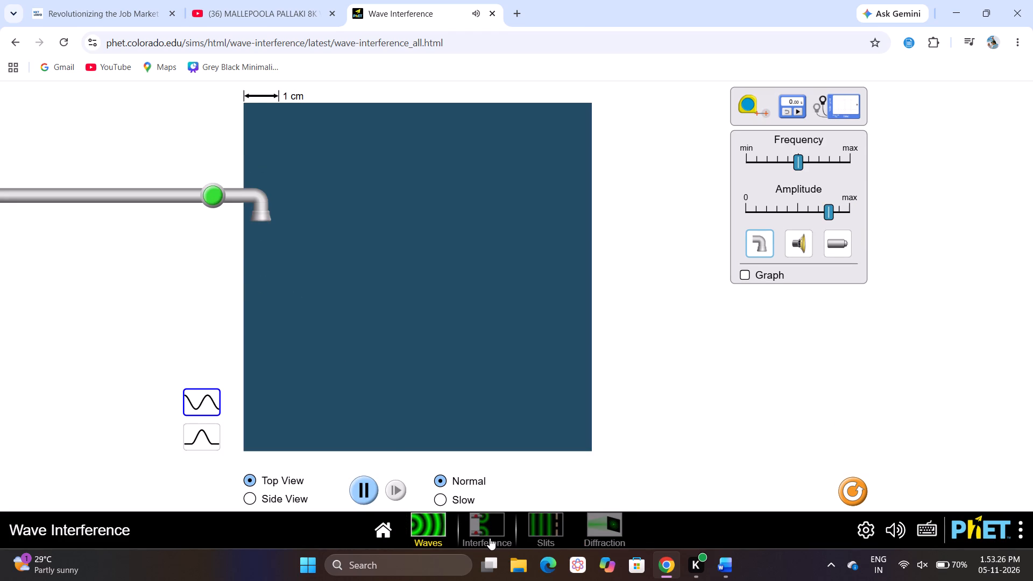
{"action": "left_click", "coordinate": [490, 538]}
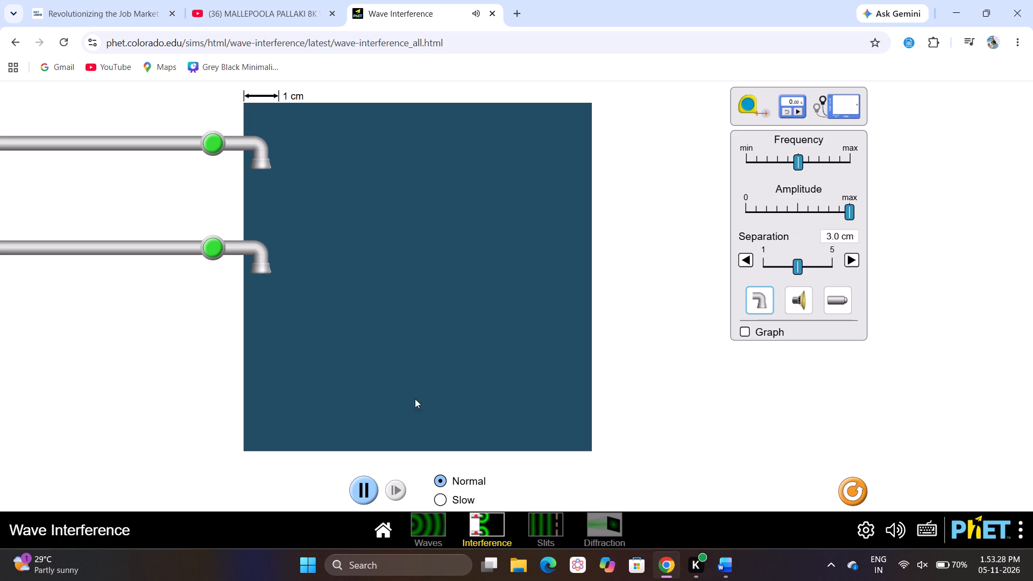
{"action": "left_click_drag", "start_coordinate": [178, 250], "coordinate": [183, 289]}
Return to the Slits simulation and stop the water wave generator.
{"action": "left_click", "coordinate": [539, 520]}
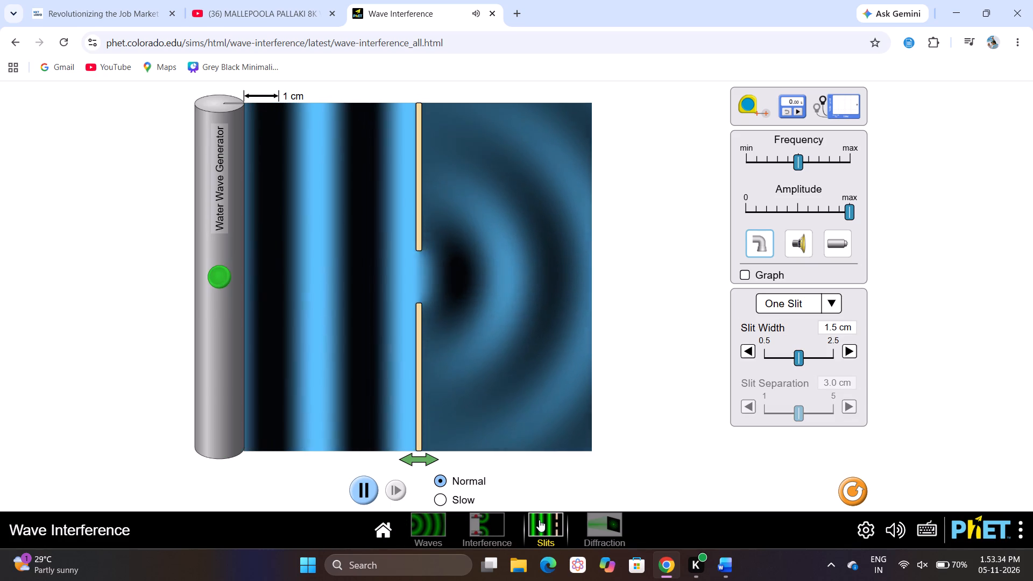
{"action": "left_click", "coordinate": [222, 277]}
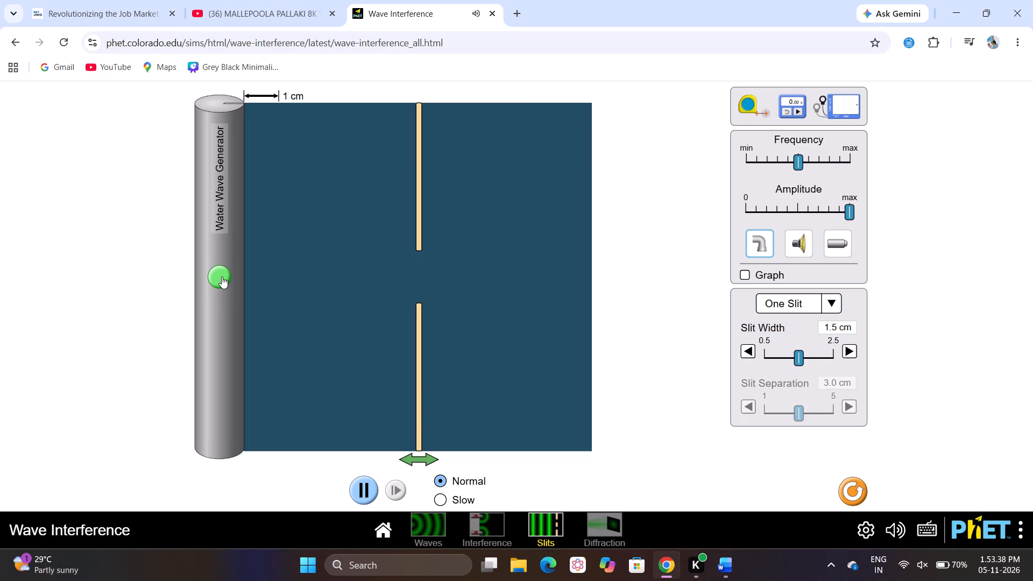
Configure the Slits simulation with the light source, the Two Slits barrier and the Screen displayed.
{"action": "left_click", "coordinate": [841, 231]}
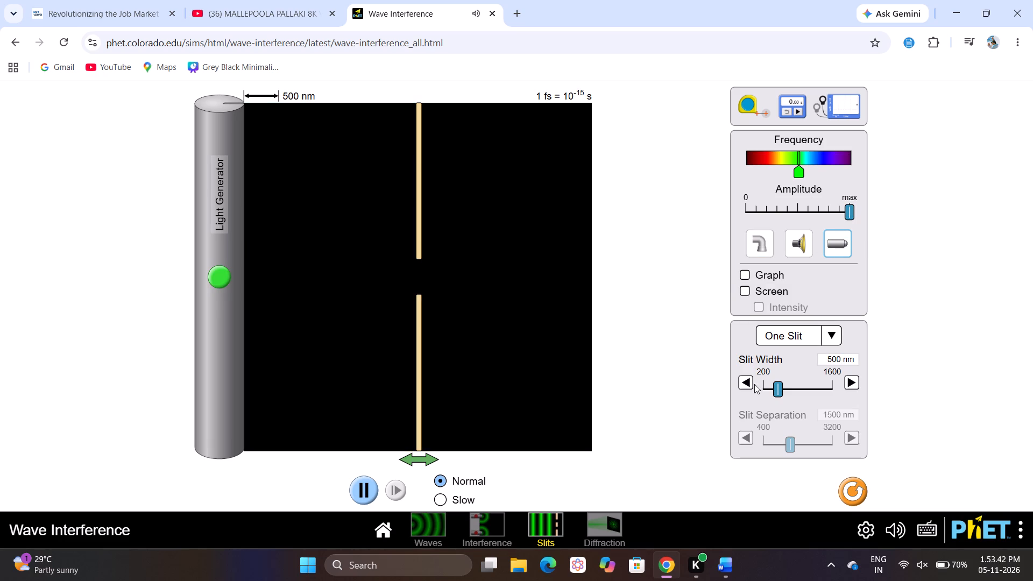
{"action": "left_click", "coordinate": [779, 330]}
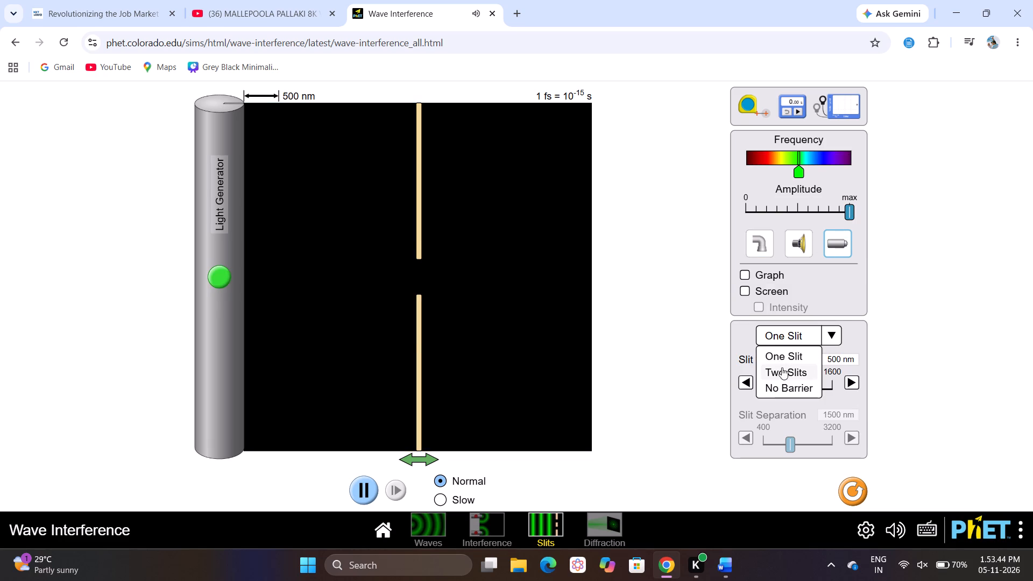
{"action": "left_click", "coordinate": [782, 367]}
{"action": "left_click", "coordinate": [745, 288]}
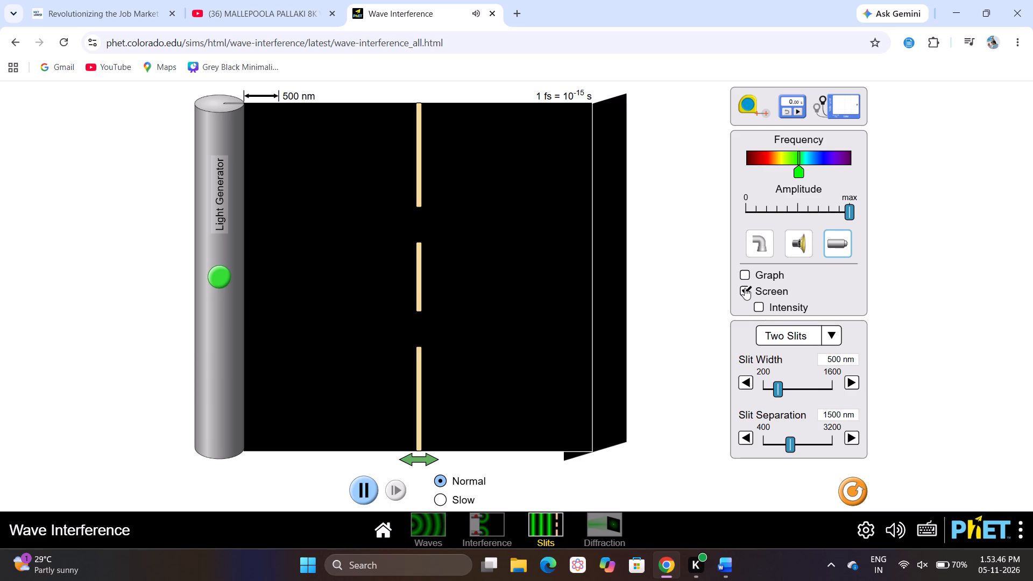
Set the slit separation to 3000 nm.
{"action": "left_click_drag", "start_coordinate": [786, 445], "coordinate": [794, 443]}
{"action": "left_click_drag", "start_coordinate": [794, 443], "coordinate": [823, 435]}
{"action": "left_click", "coordinate": [823, 435]}
{"action": "scroll", "coordinate": [823, 435], "scroll_direction": "down", "scroll_amount": 1}
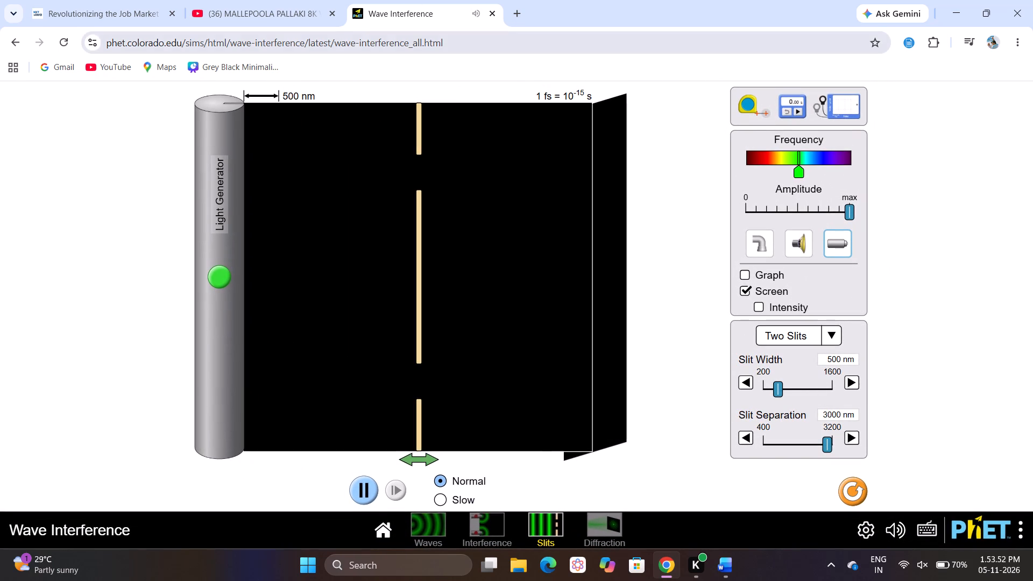
Select the full web address of the Wave Interference simulation page.
{"action": "left_click", "coordinate": [412, 49]}
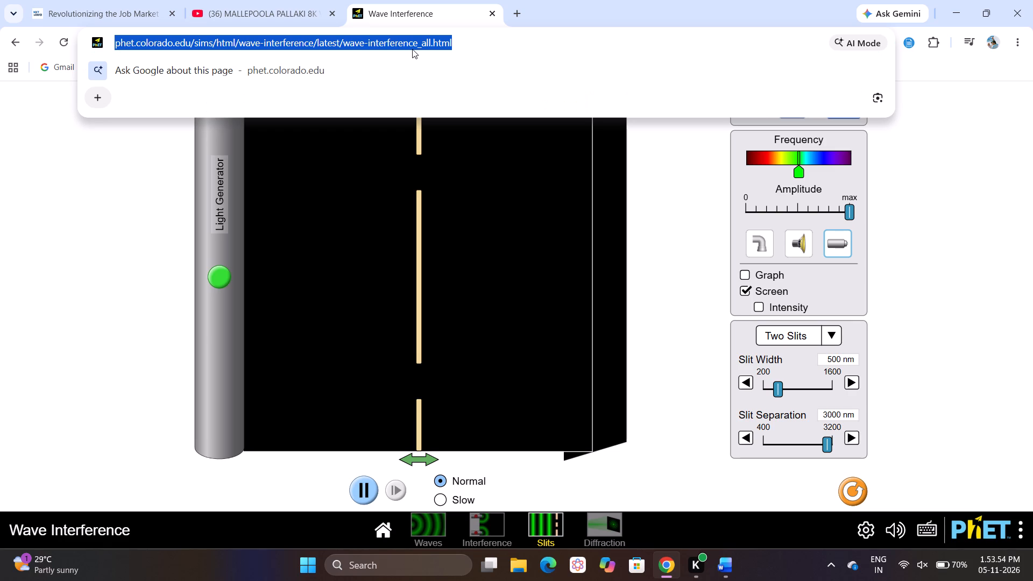
{"action": "key", "text": "ctrl+a"}
{"action": "scroll", "coordinate": [95, 127], "scroll_direction": "down", "scroll_amount": 2}
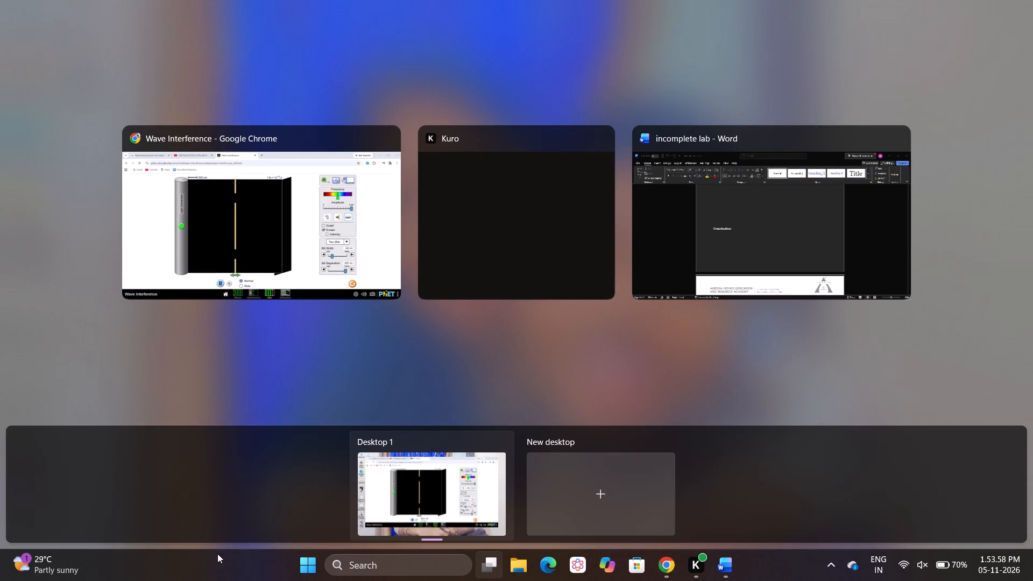
Start a Windows search beginning with "w".
{"action": "left_click", "coordinate": [351, 570]}
{"action": "key", "text": "w"}
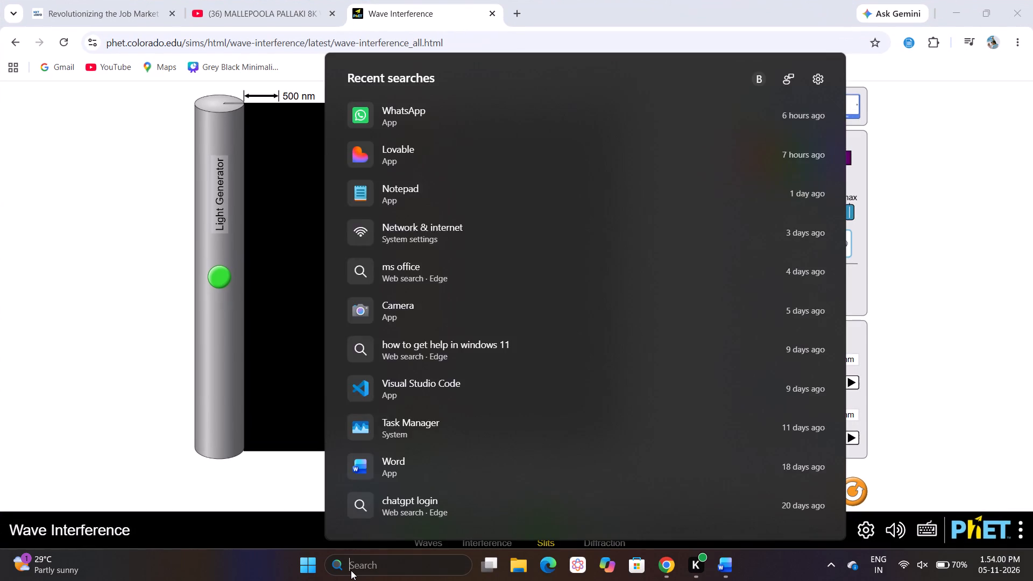
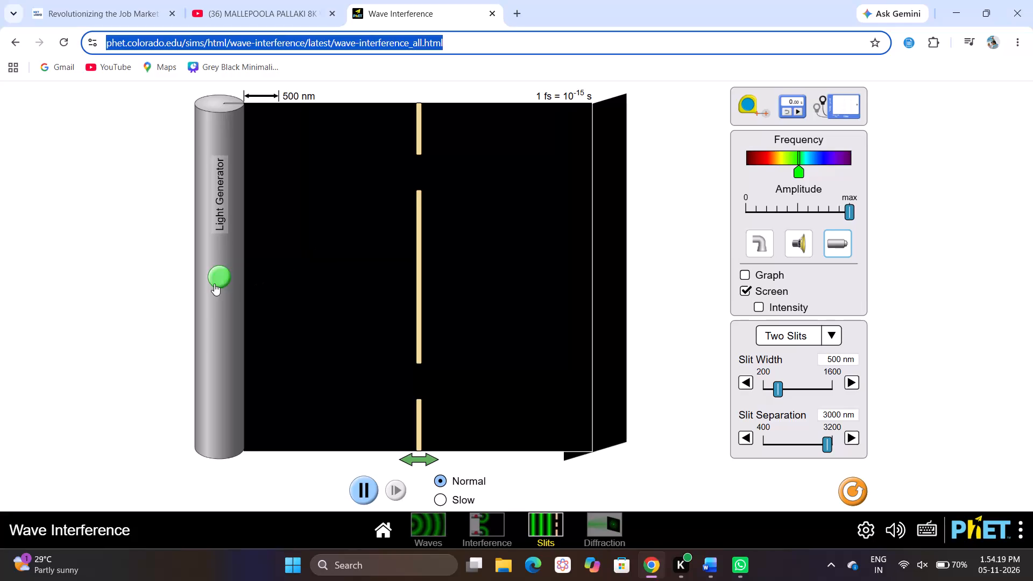
Turn on the light generator and place the electric field meter beside the projection screen.
{"action": "left_click", "coordinate": [214, 284]}
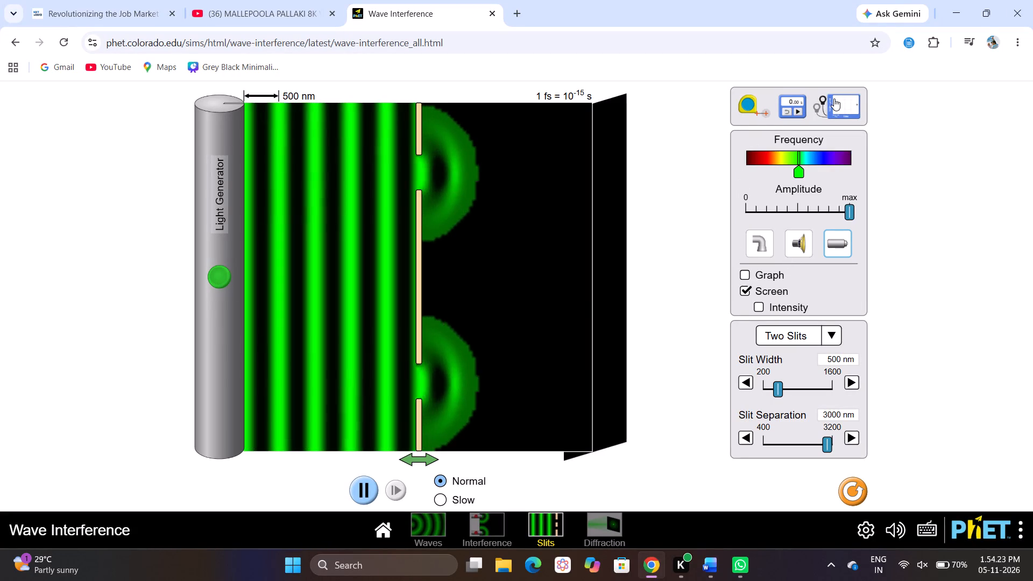
{"action": "left_click_drag", "start_coordinate": [834, 98], "coordinate": [680, 333]}
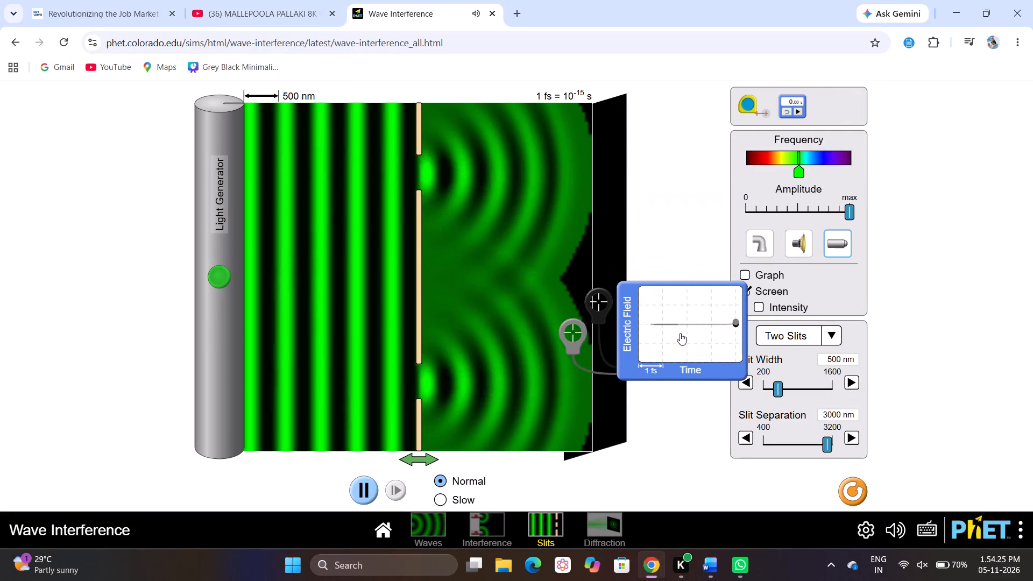
{"action": "left_click_drag", "start_coordinate": [680, 333], "coordinate": [682, 331]}
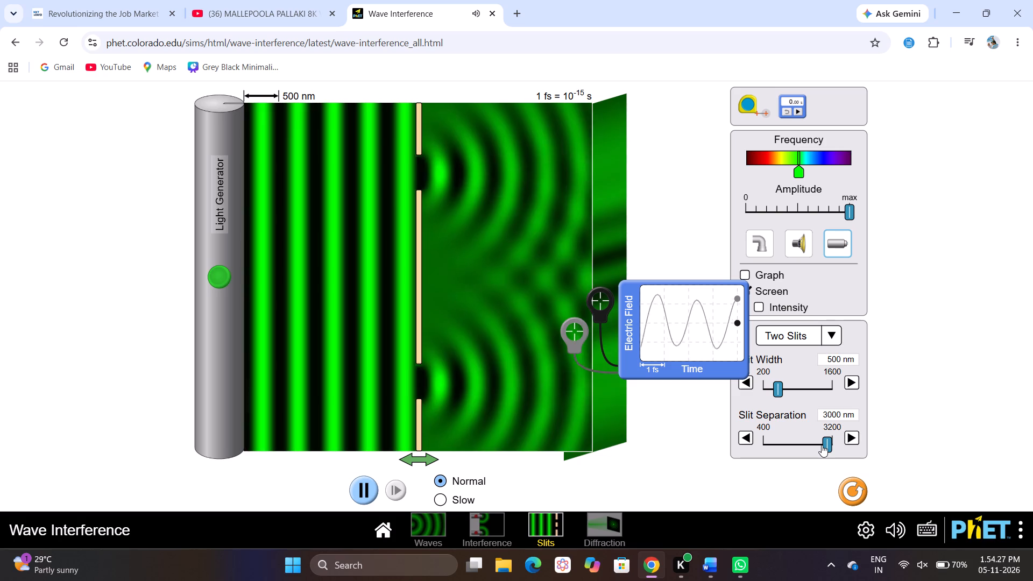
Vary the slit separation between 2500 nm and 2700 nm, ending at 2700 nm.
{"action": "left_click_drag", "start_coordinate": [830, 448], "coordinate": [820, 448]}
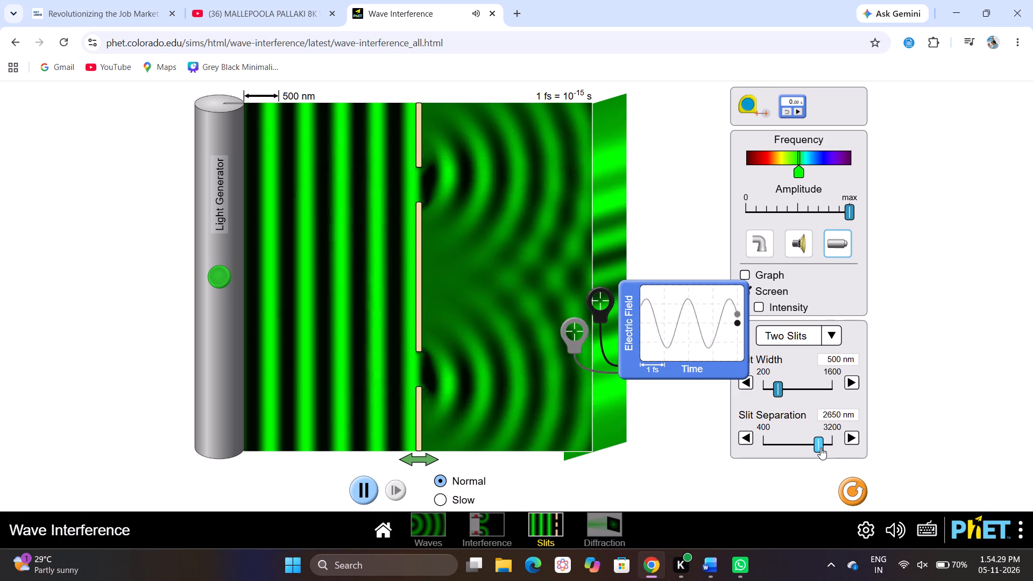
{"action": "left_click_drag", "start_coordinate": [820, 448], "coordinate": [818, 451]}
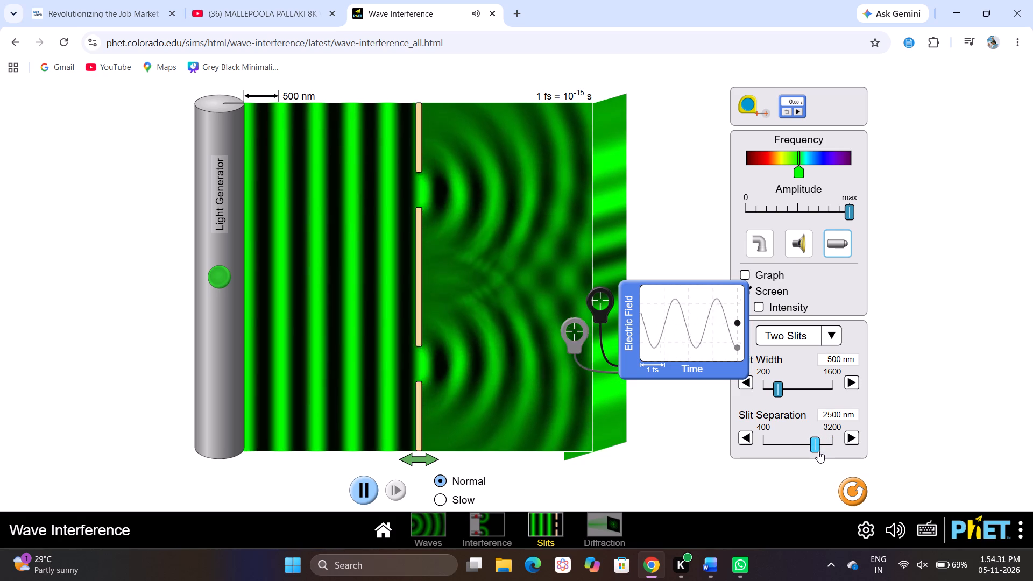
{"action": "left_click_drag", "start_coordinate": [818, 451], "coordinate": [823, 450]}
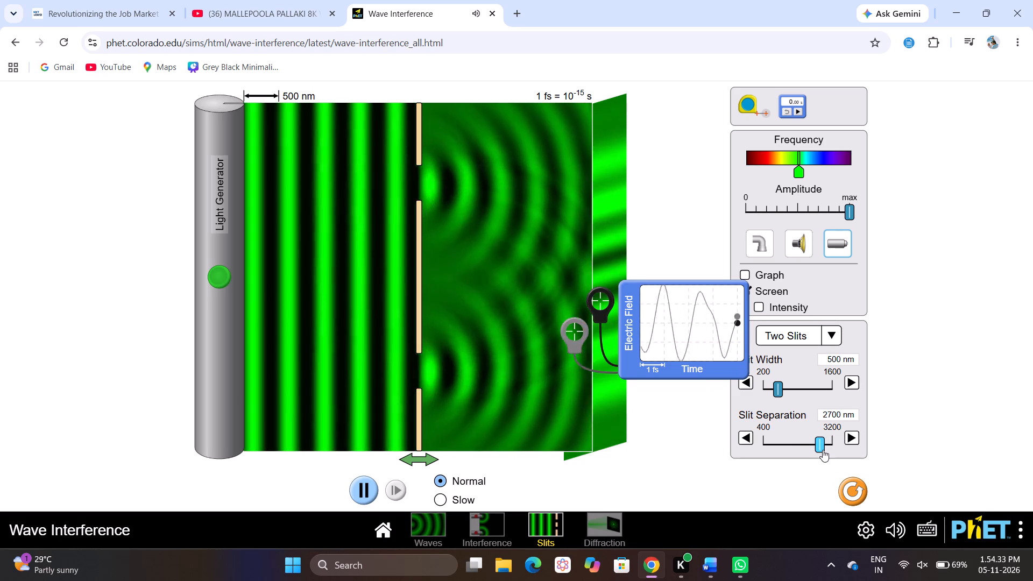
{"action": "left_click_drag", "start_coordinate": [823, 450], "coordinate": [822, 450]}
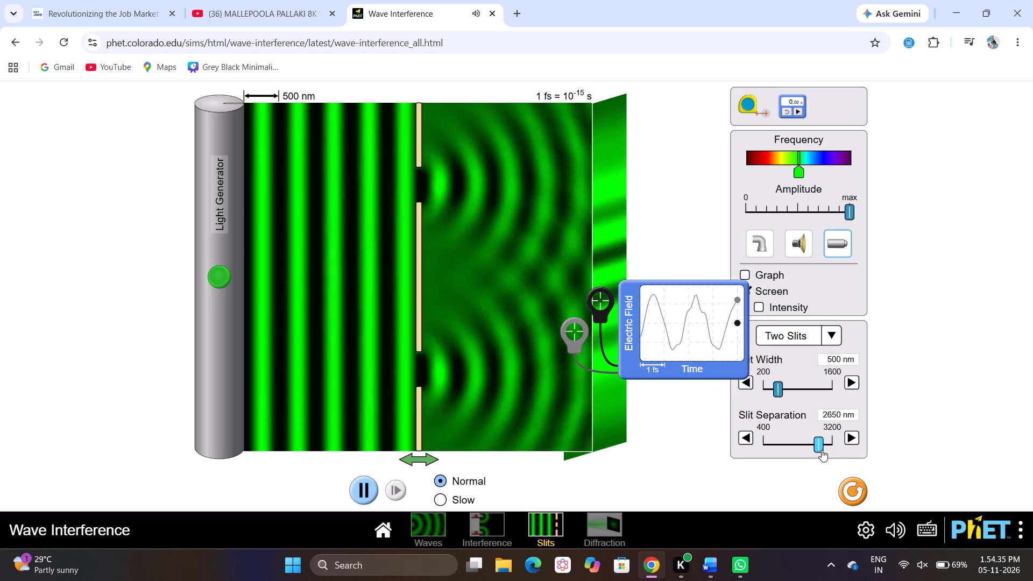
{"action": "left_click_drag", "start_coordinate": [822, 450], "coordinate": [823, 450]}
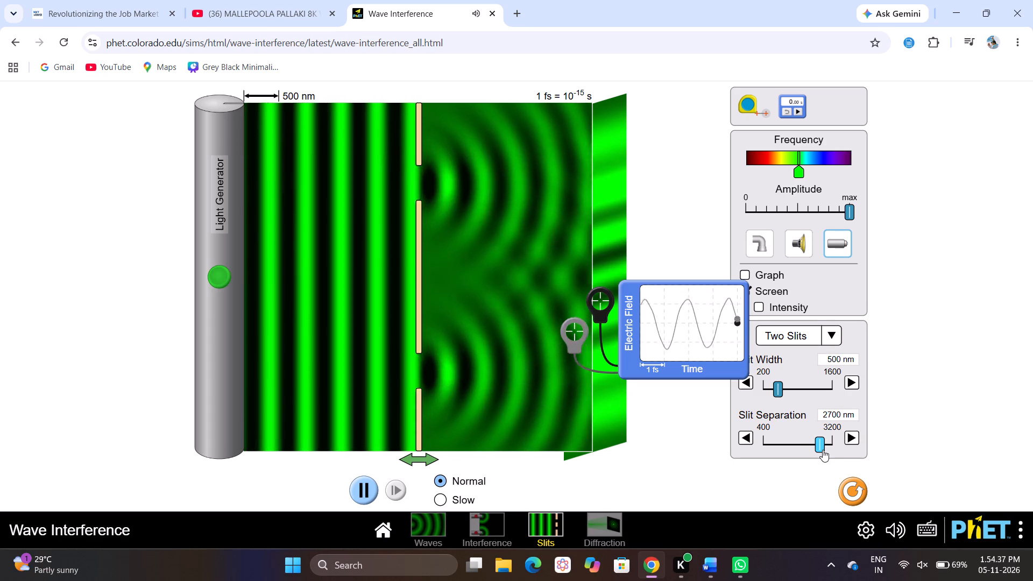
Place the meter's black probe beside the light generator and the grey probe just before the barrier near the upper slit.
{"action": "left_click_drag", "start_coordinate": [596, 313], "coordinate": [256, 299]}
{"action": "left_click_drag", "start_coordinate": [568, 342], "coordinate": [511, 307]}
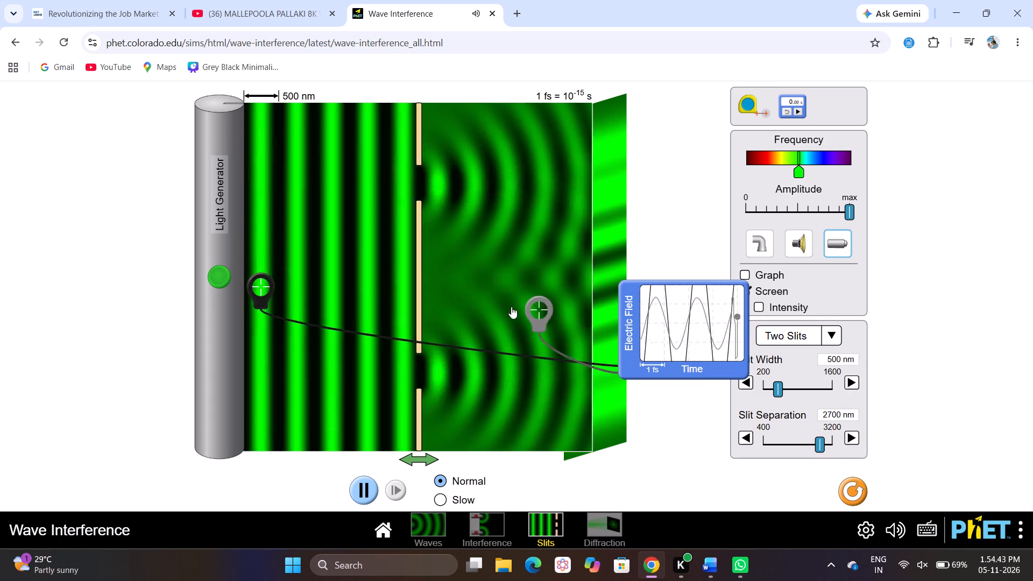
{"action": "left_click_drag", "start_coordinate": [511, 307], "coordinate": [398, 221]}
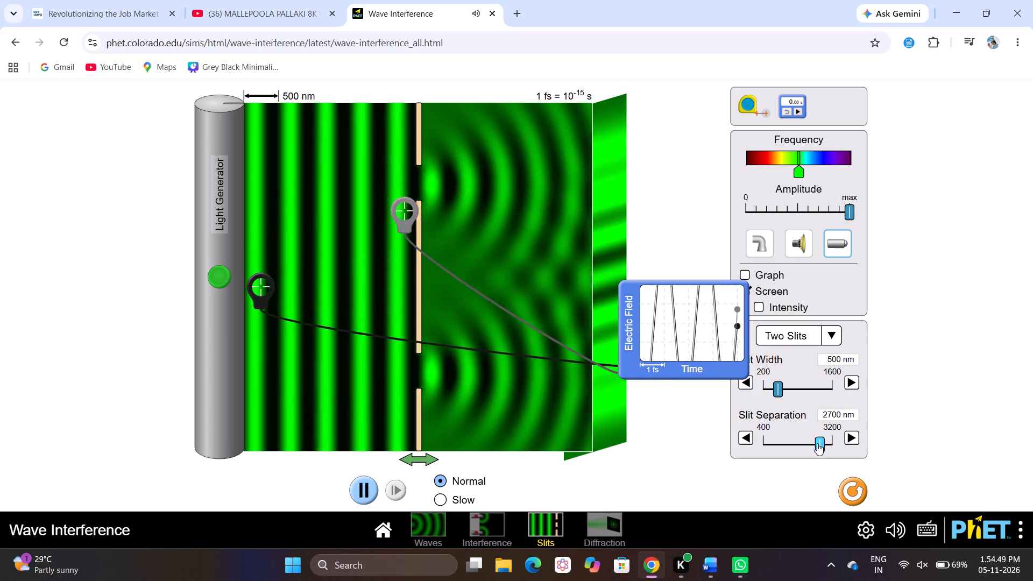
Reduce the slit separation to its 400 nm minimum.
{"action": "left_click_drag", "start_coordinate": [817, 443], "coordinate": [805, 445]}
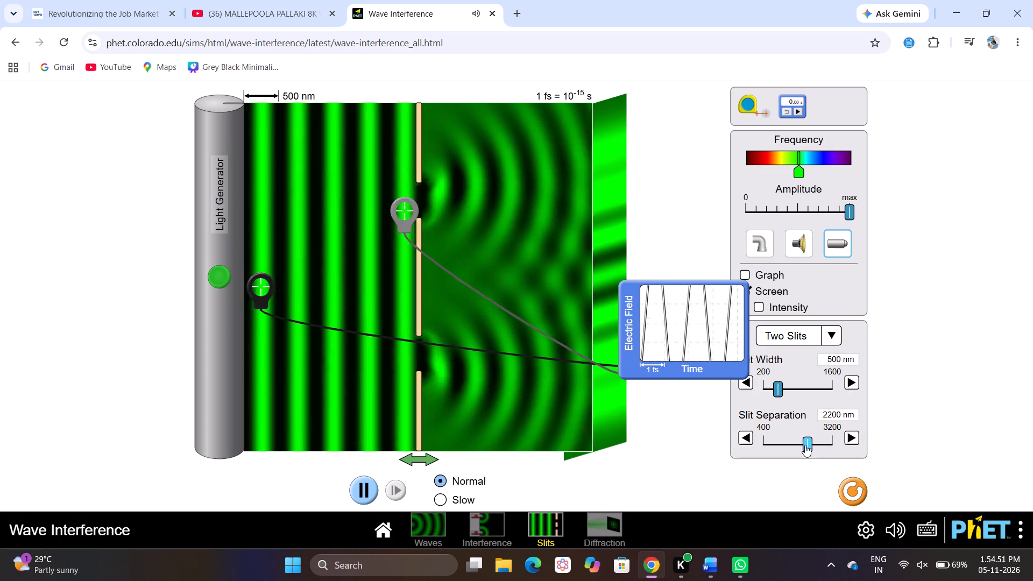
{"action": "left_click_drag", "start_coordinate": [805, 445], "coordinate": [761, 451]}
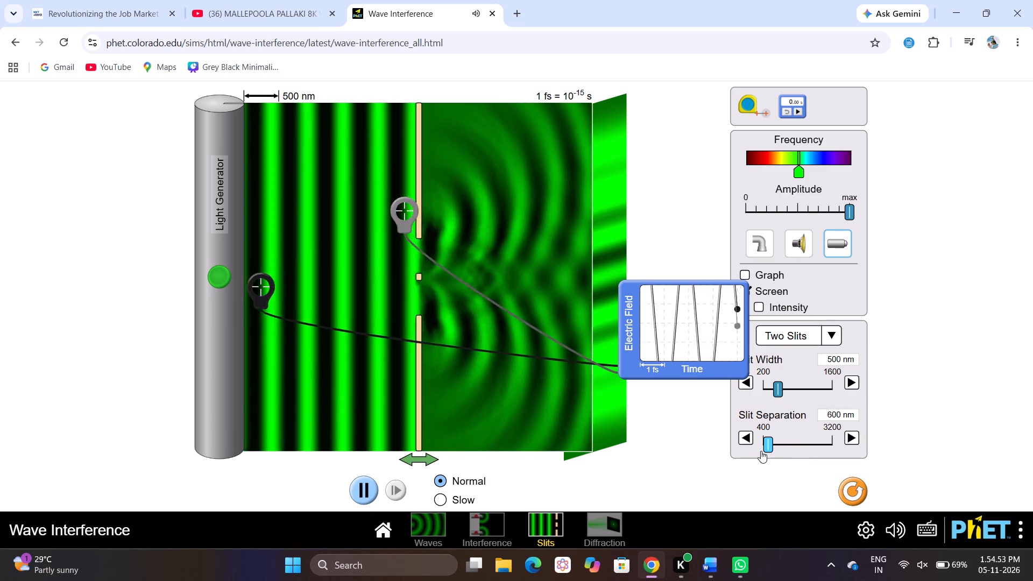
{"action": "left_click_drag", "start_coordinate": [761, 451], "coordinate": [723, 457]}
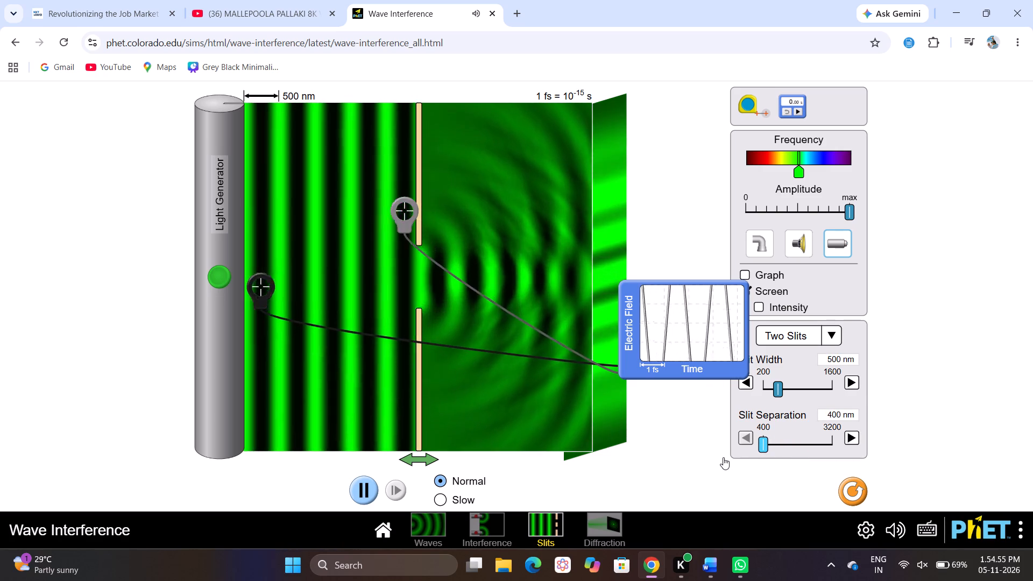
Set the slit separation to 2680 nm.
{"action": "left_click_drag", "start_coordinate": [723, 457], "coordinate": [816, 456]}
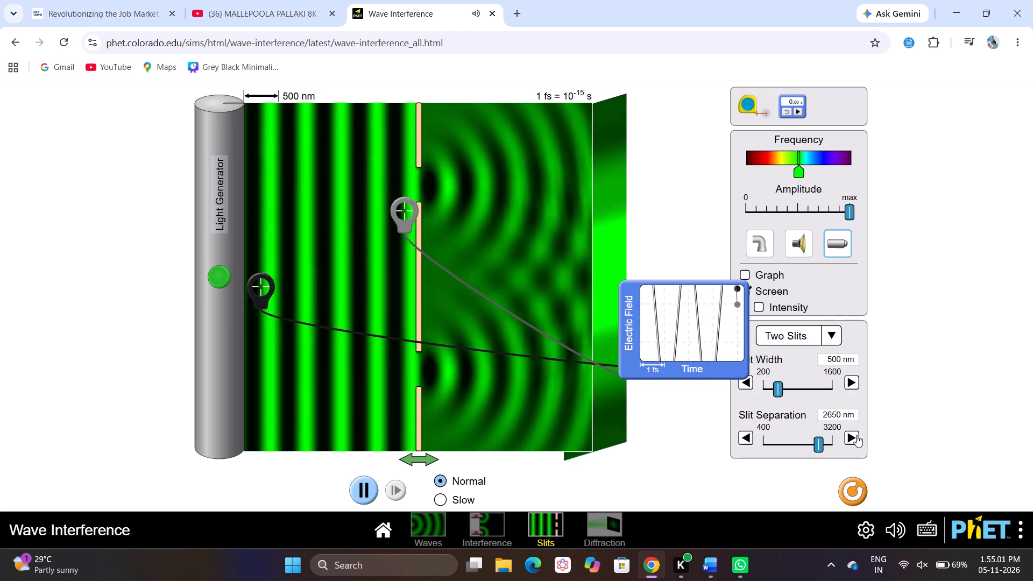
{"action": "double_click", "coordinate": [857, 435]}
{"action": "left_click", "coordinate": [857, 435]}
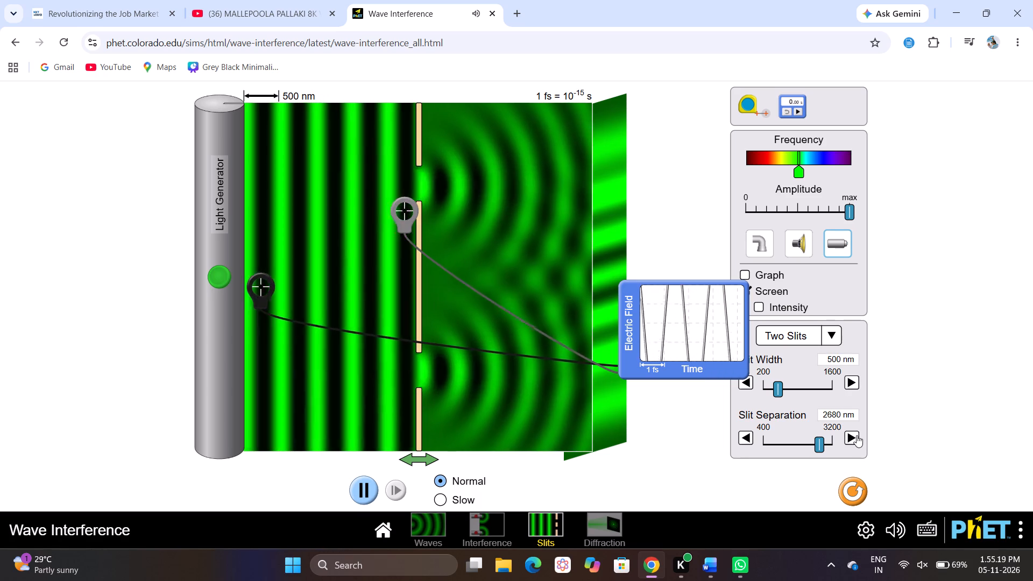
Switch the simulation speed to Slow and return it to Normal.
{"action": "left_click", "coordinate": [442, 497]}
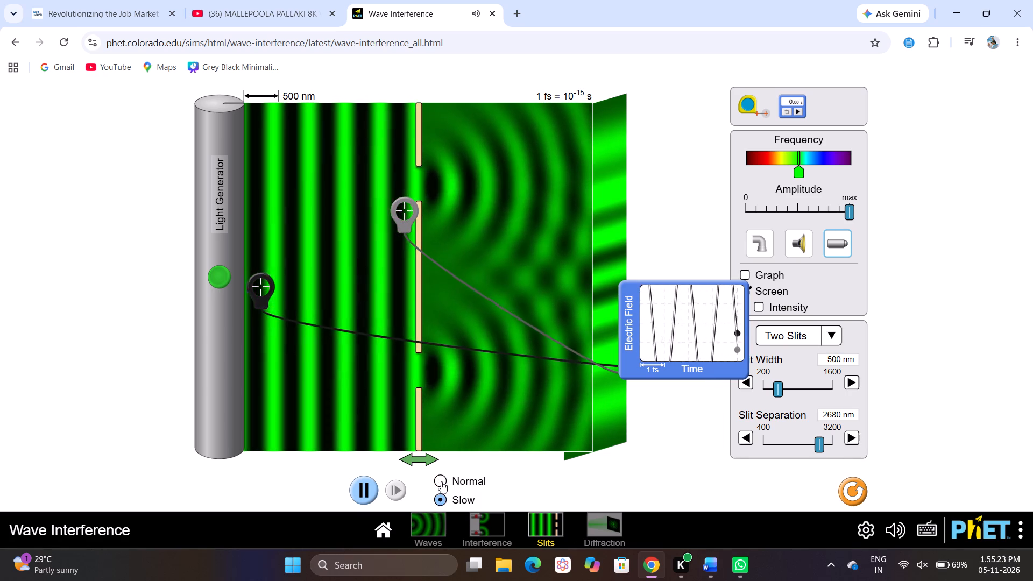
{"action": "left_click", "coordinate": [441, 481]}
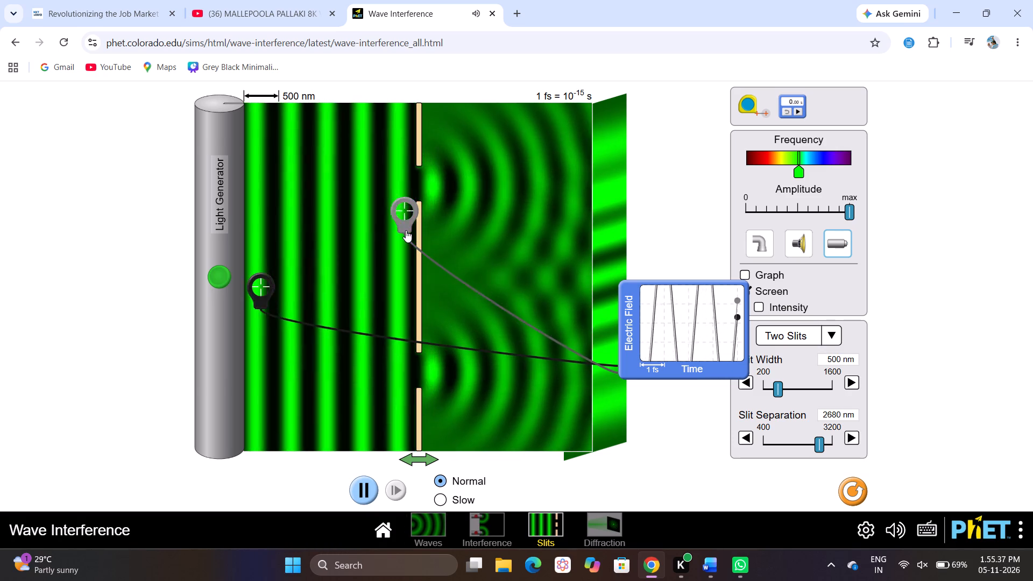
Position the grey probe just beyond the upper slit and the black probe just beyond the lower slit.
{"action": "left_click_drag", "start_coordinate": [406, 230], "coordinate": [452, 202]}
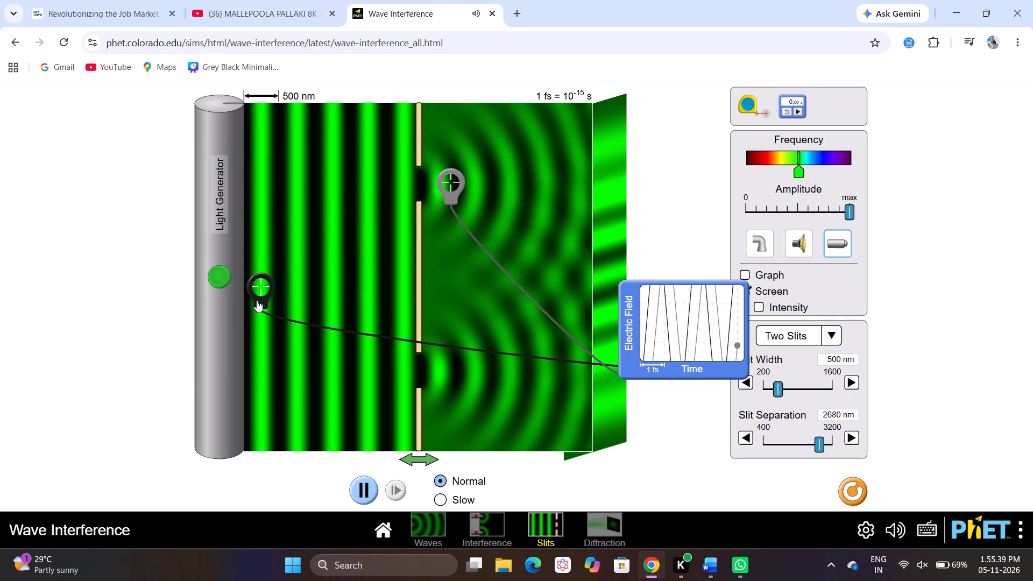
{"action": "left_click_drag", "start_coordinate": [257, 300], "coordinate": [438, 380]}
{"action": "left_click", "coordinate": [438, 380]}
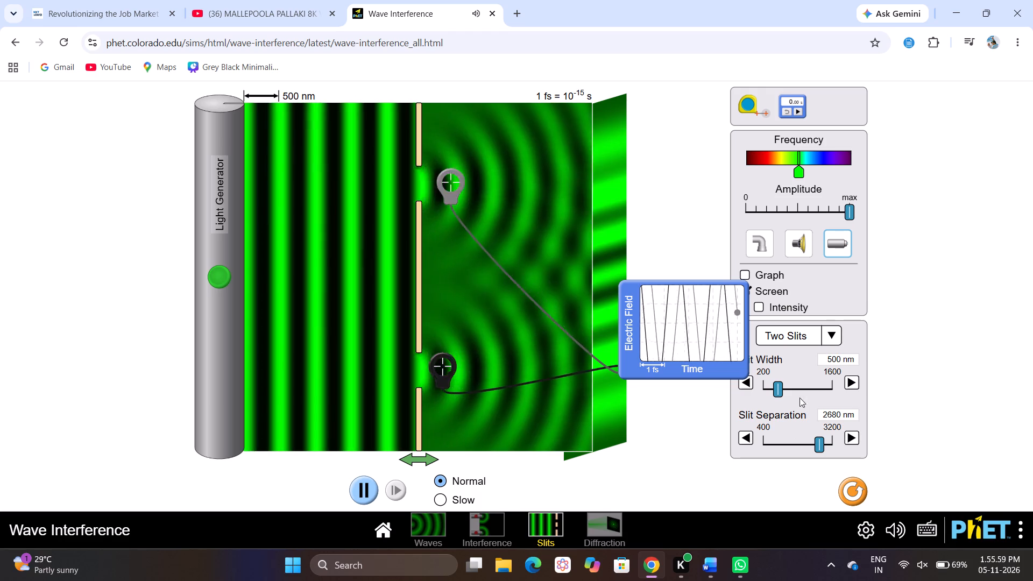
Sweep the slit width up to 1600 nm and down to 200 nm.
{"action": "left_click_drag", "start_coordinate": [776, 388], "coordinate": [890, 374]}
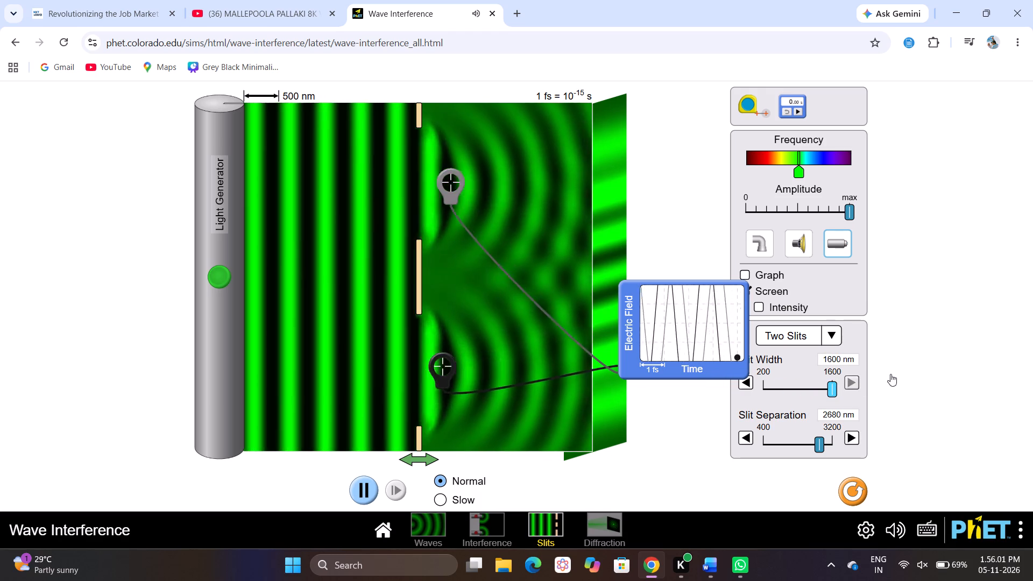
{"action": "left_click_drag", "start_coordinate": [890, 374], "coordinate": [892, 373]}
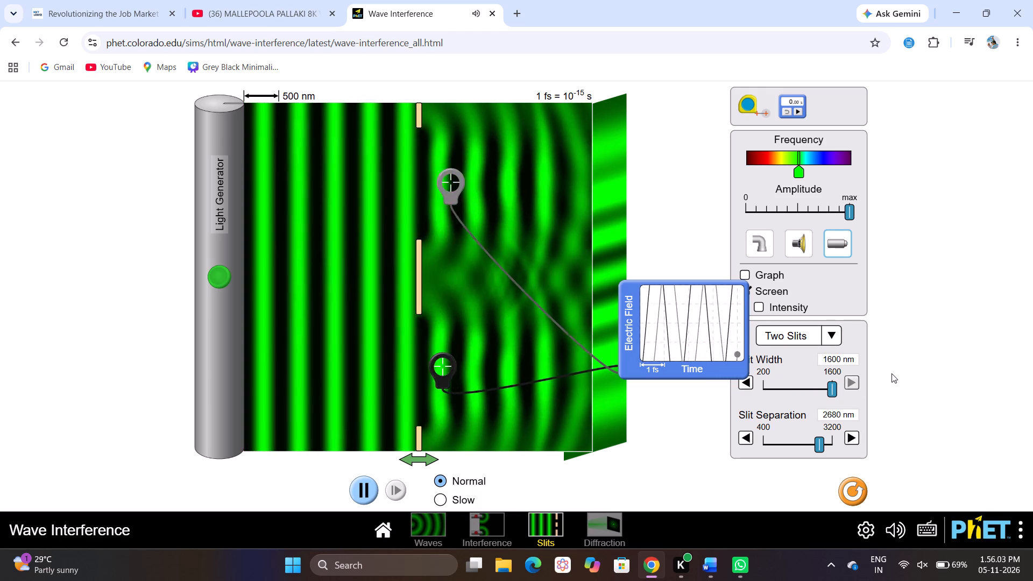
{"action": "left_click_drag", "start_coordinate": [835, 384], "coordinate": [709, 407]}
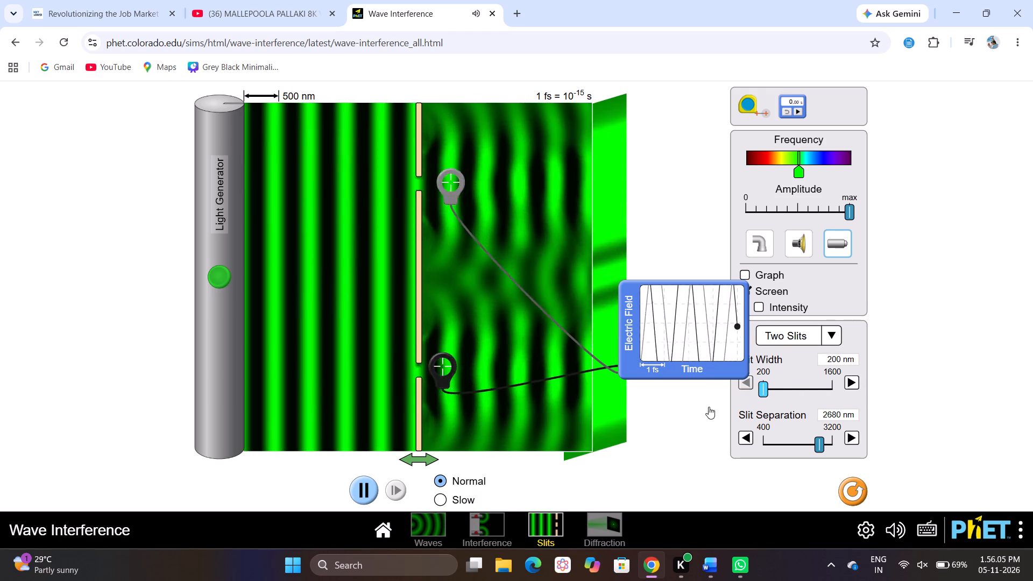
{"action": "left_click_drag", "start_coordinate": [709, 407], "coordinate": [690, 413]}
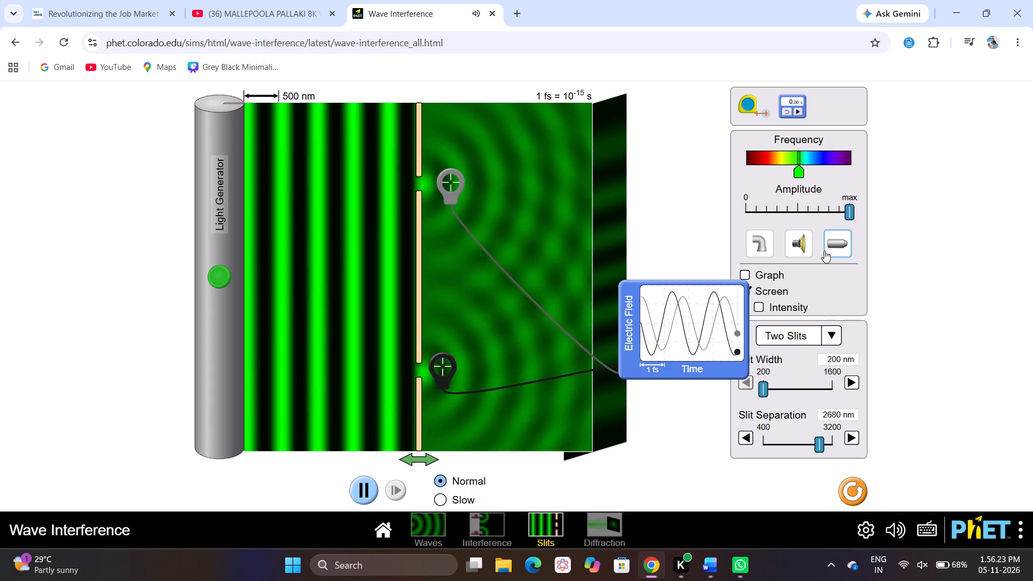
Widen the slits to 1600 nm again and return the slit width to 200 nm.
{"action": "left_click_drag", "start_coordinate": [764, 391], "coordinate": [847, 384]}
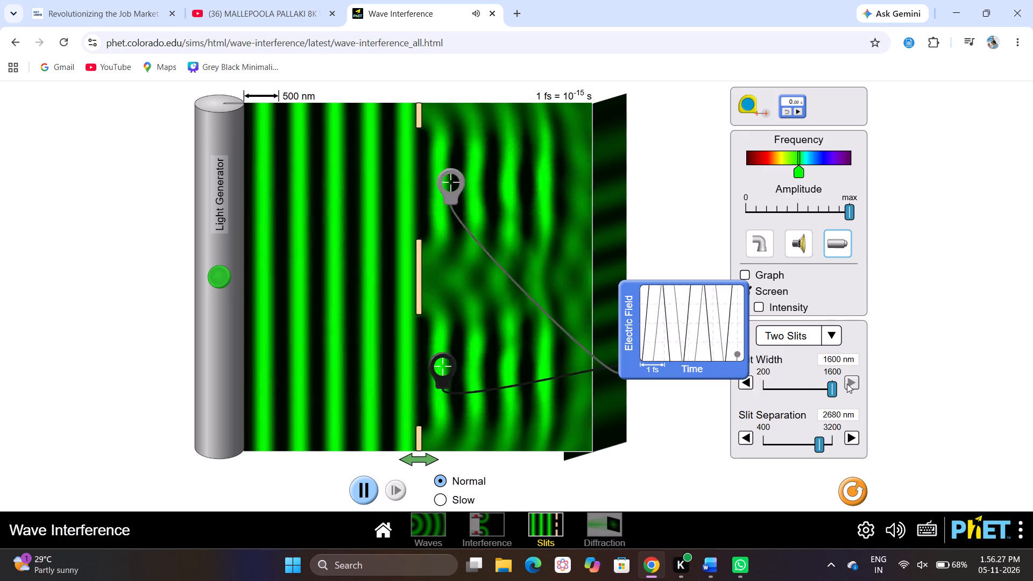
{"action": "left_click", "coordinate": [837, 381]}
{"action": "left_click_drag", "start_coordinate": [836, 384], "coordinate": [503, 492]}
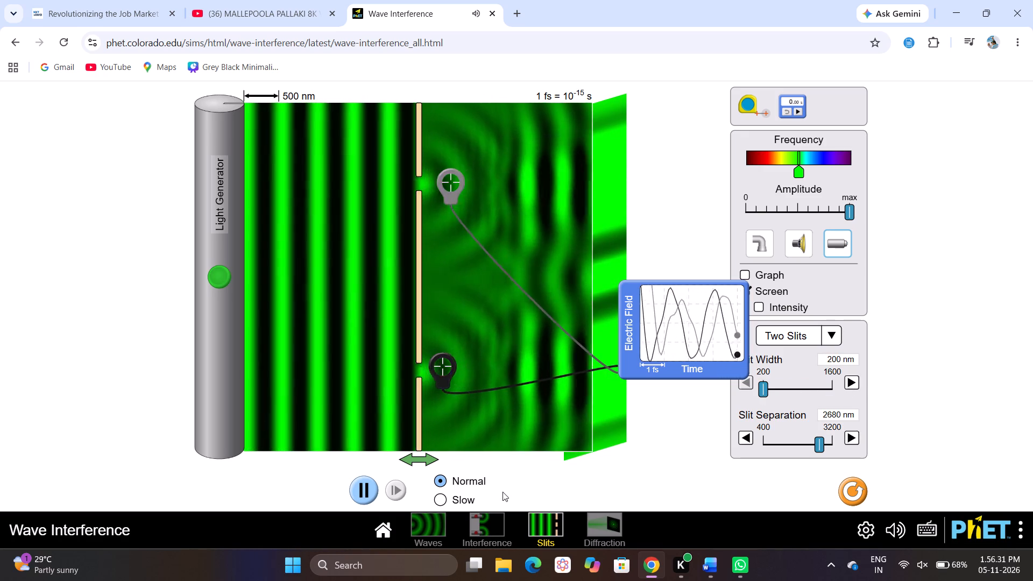
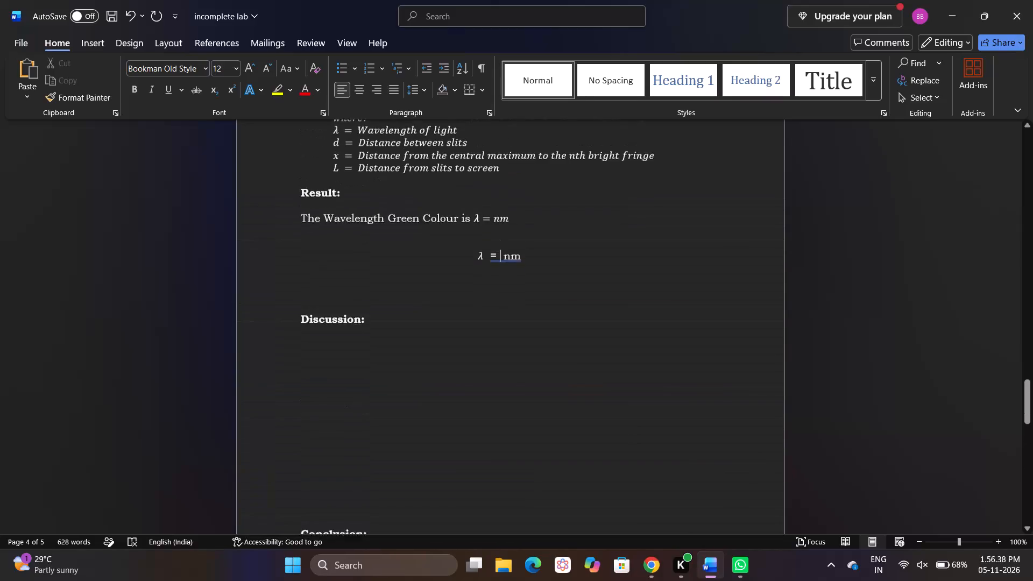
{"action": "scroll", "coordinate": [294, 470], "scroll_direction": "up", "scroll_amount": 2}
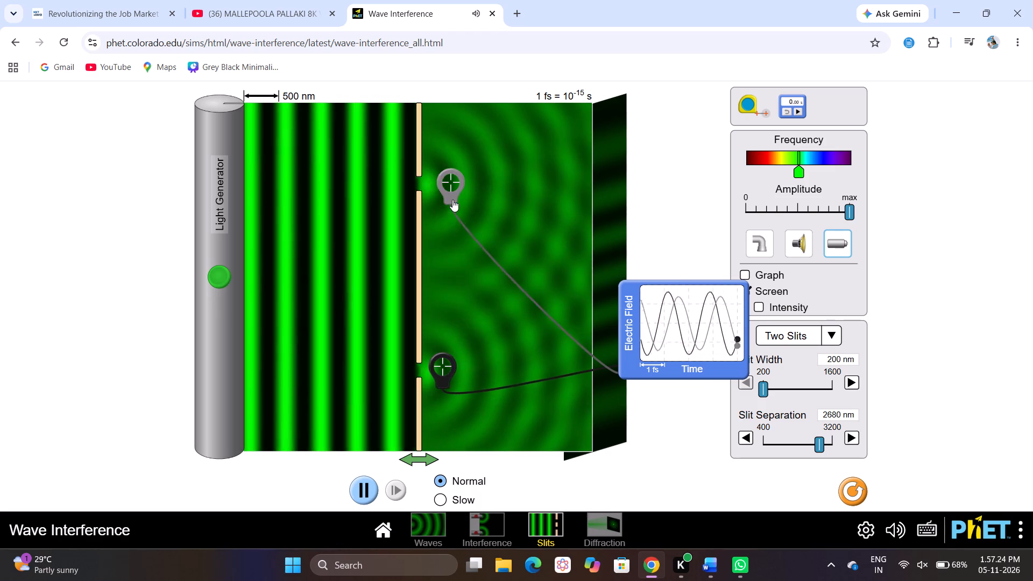
Move both field-meter probes to the incoming-wave side of the barrier, the black one just in front of the lower slit.
{"action": "left_click_drag", "start_coordinate": [450, 196], "coordinate": [383, 264]}
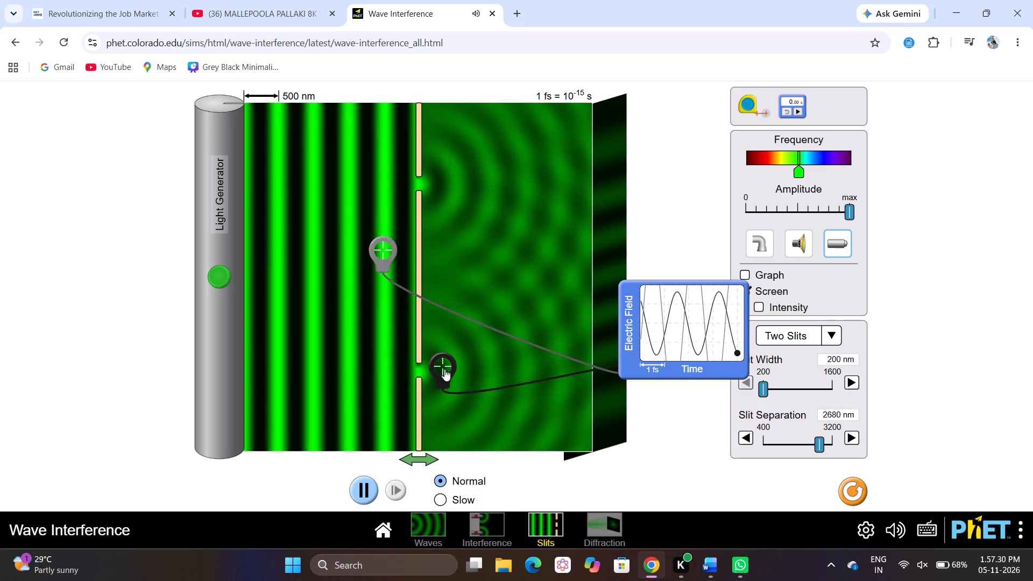
{"action": "left_click_drag", "start_coordinate": [443, 369], "coordinate": [405, 370]}
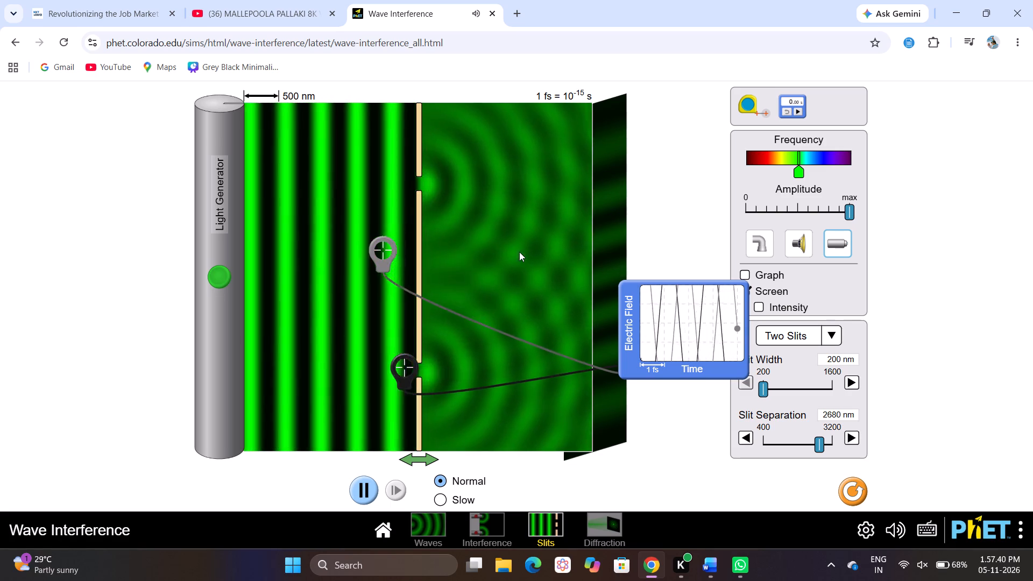
Open the Interference simulation, choose light as the wave type, and switch on both light sources.
{"action": "left_click", "coordinate": [489, 518]}
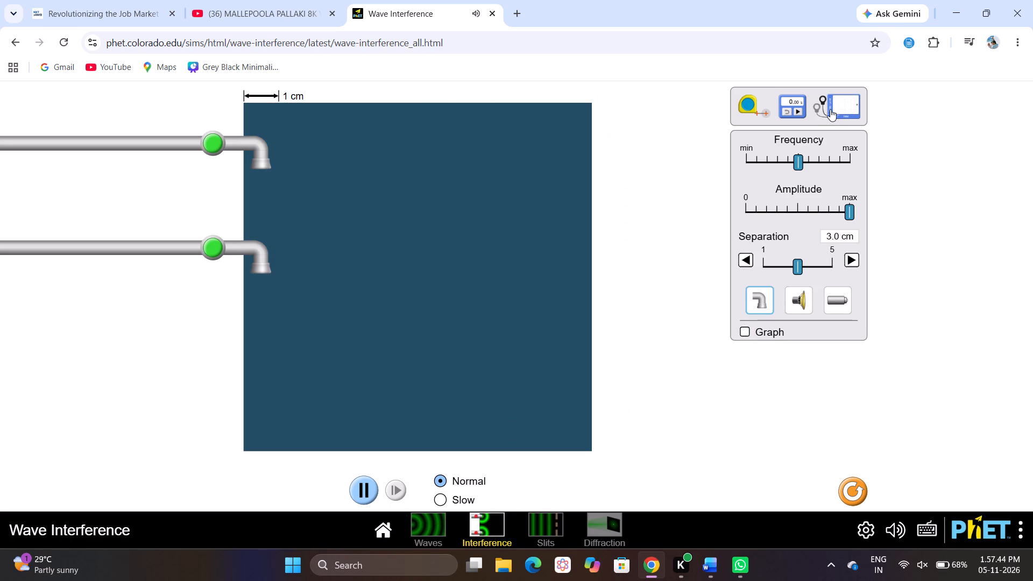
{"action": "left_click", "coordinate": [836, 308]}
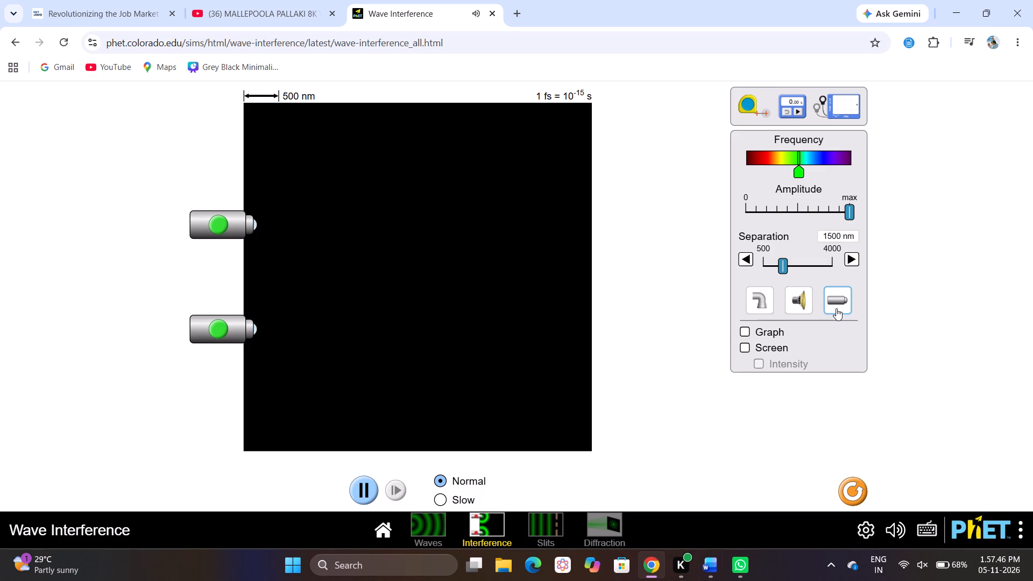
{"action": "left_click", "coordinate": [207, 334]}
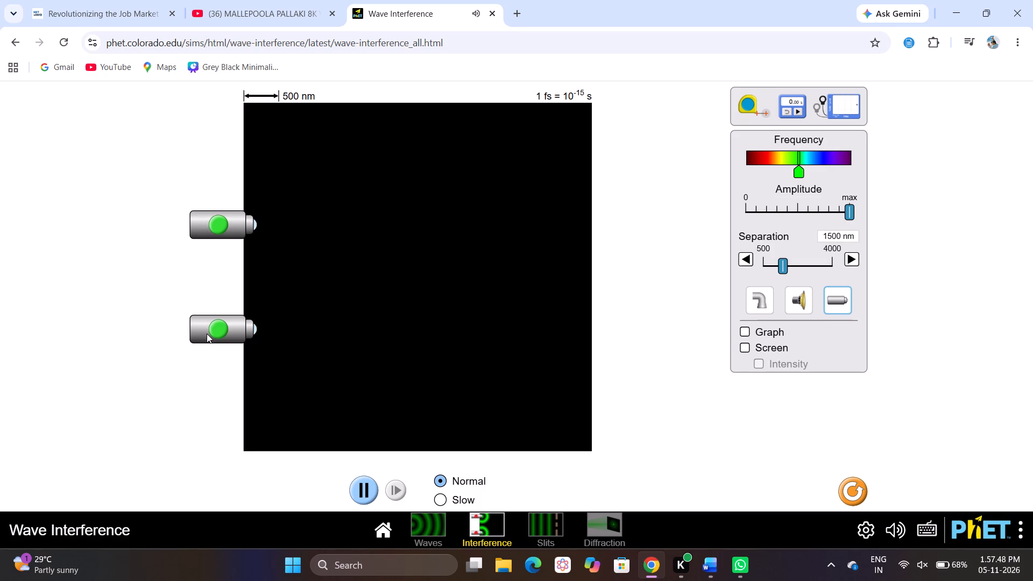
{"action": "left_click", "coordinate": [216, 331]}
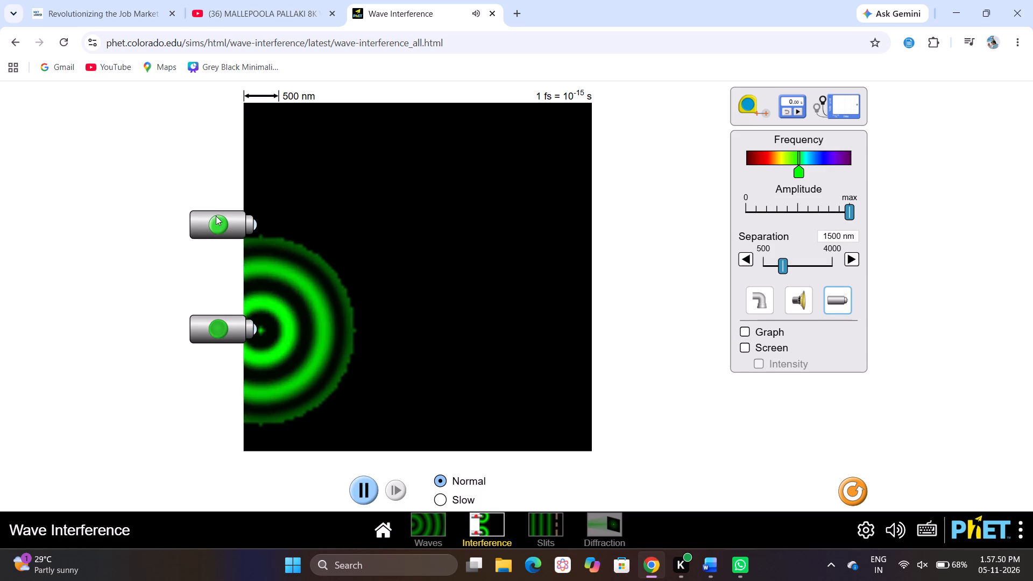
{"action": "left_click", "coordinate": [217, 217]}
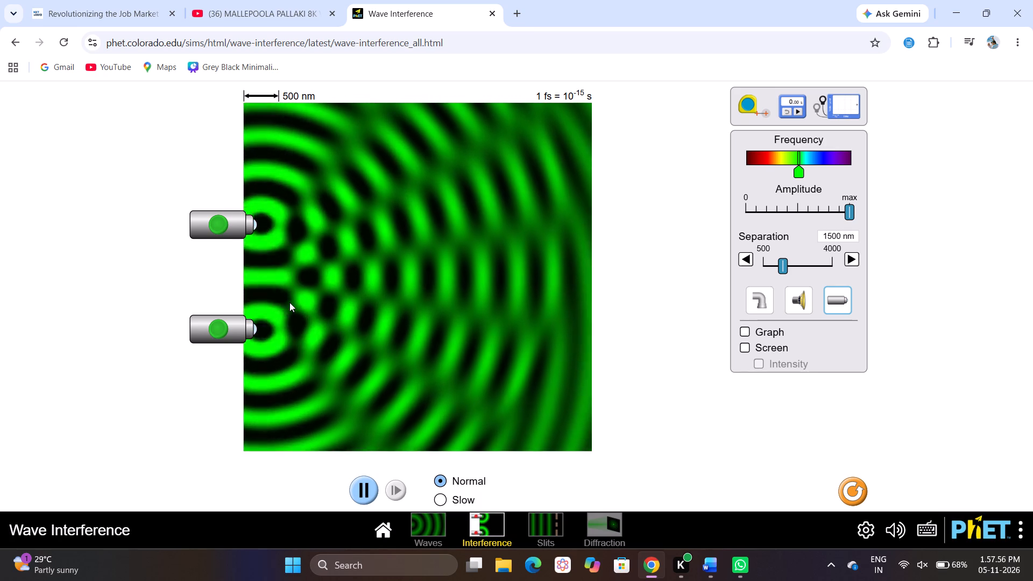
Place the electric field meter beside the wave area, with the black probe near the upper far edge and the grey probe below it.
{"action": "left_click", "coordinate": [839, 100]}
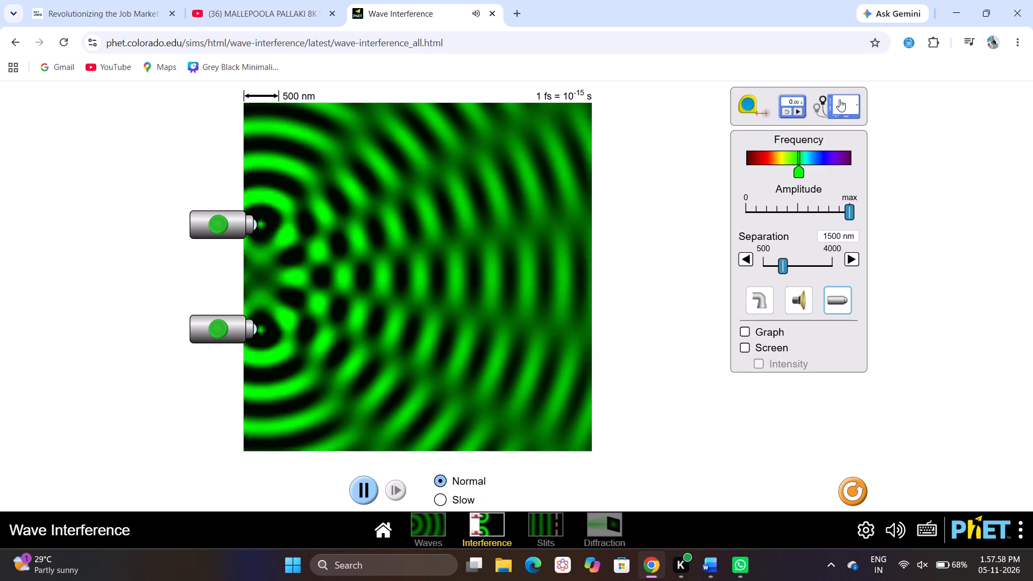
{"action": "left_click_drag", "start_coordinate": [839, 100], "coordinate": [661, 200]}
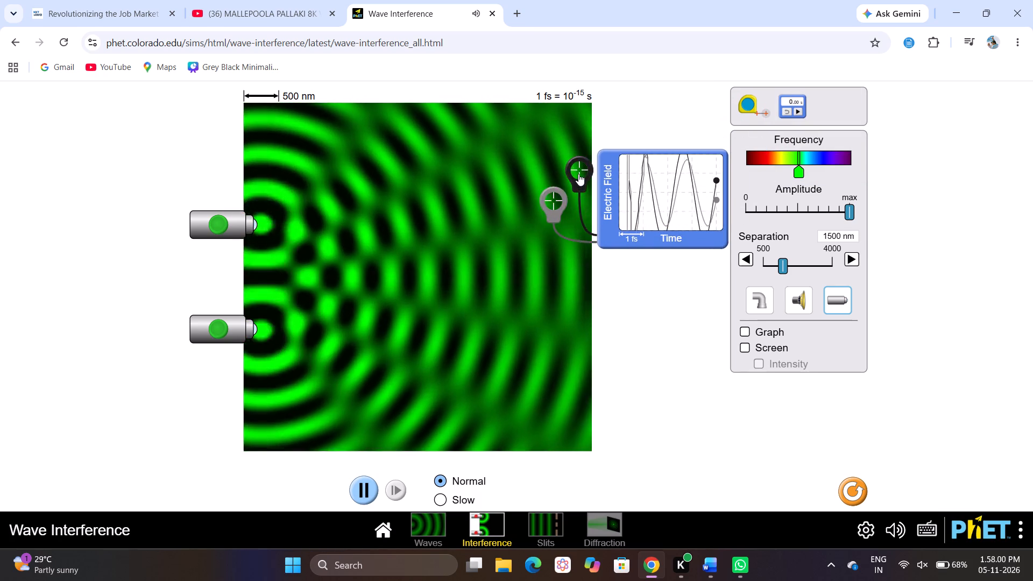
{"action": "left_click_drag", "start_coordinate": [572, 175], "coordinate": [515, 149]}
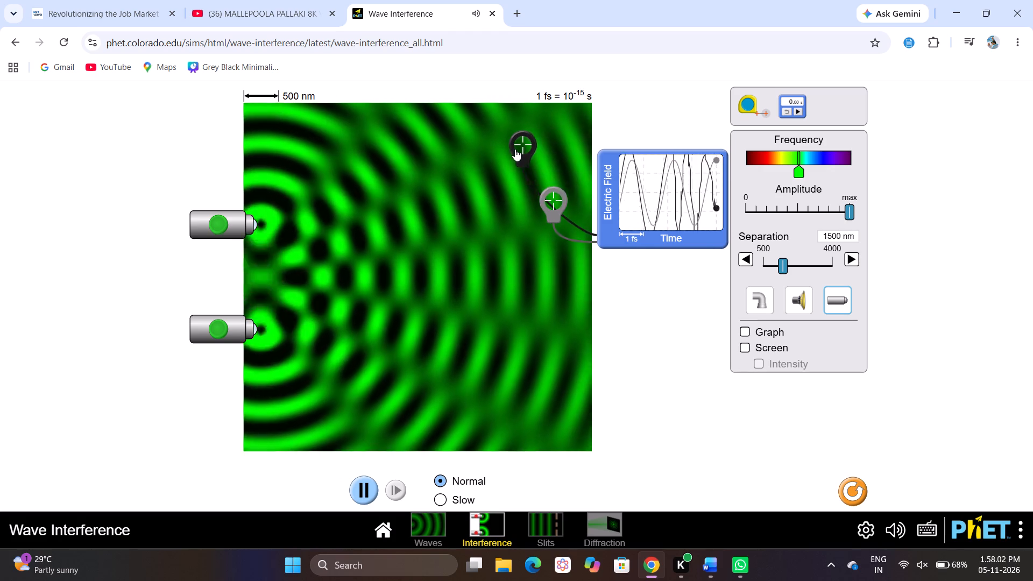
{"action": "left_click_drag", "start_coordinate": [515, 149], "coordinate": [505, 143]}
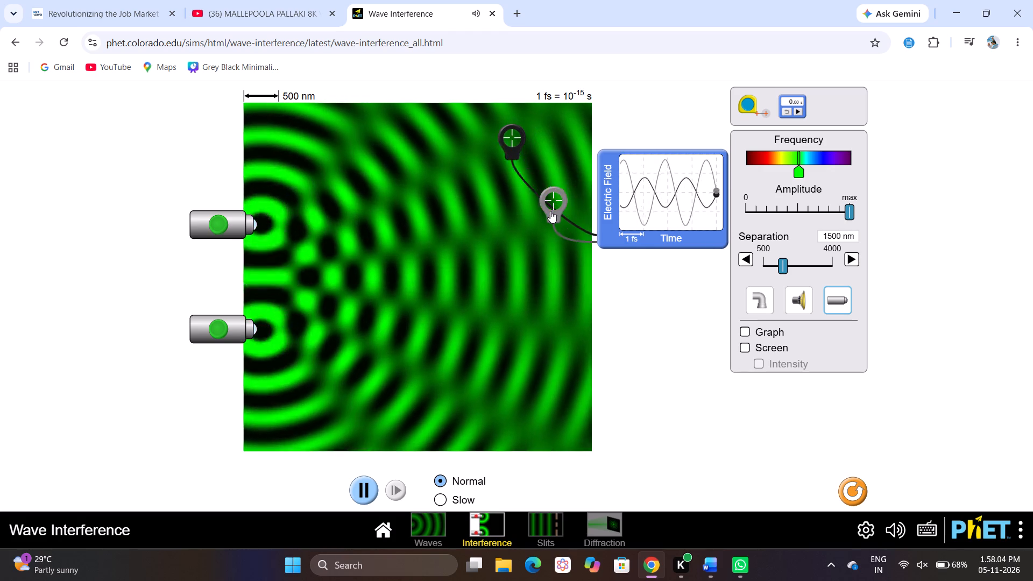
{"action": "left_click_drag", "start_coordinate": [551, 211], "coordinate": [549, 240]}
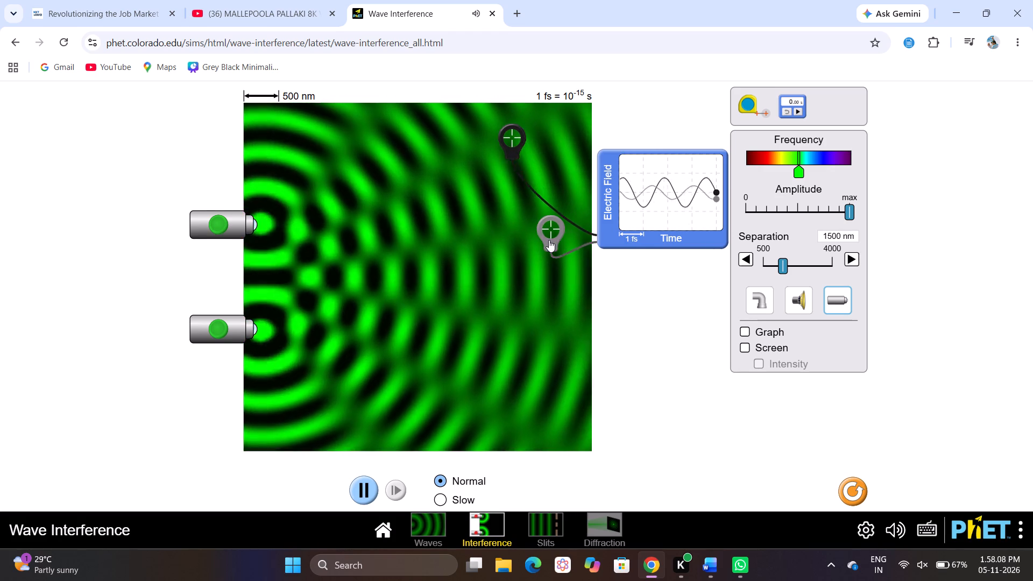
{"action": "left_click_drag", "start_coordinate": [553, 234], "coordinate": [544, 237]}
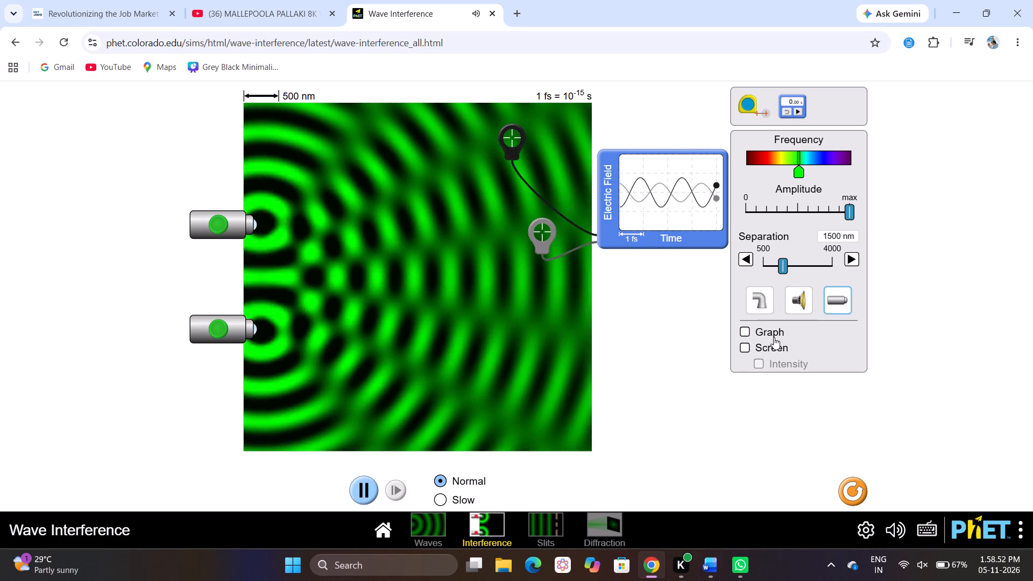
Show the screen and the electric field graph for the two-source interference.
{"action": "left_click", "coordinate": [749, 349]}
{"action": "left_click", "coordinate": [742, 327]}
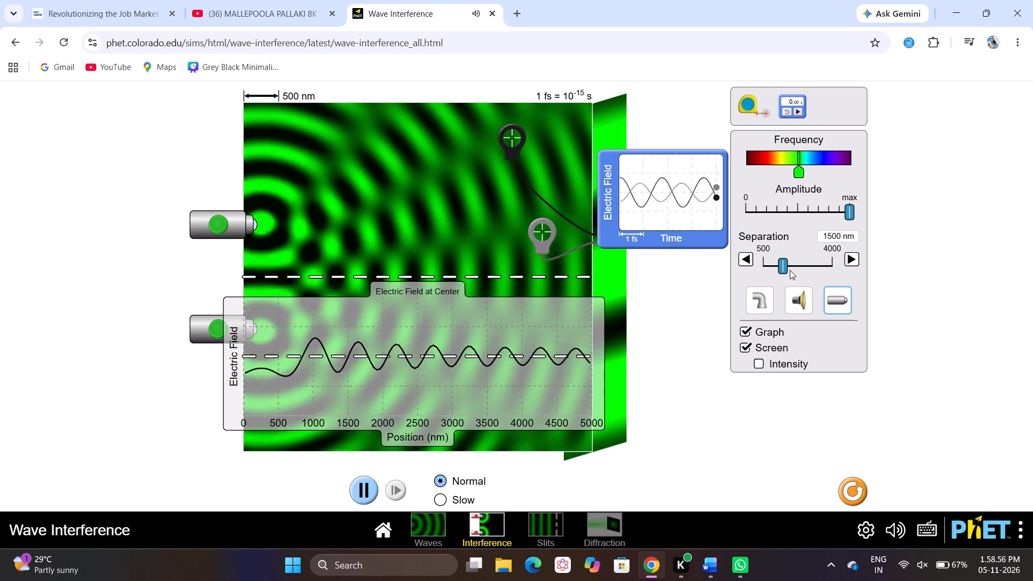
Increase the separation of the light sources to 4000 nm.
{"action": "left_click_drag", "start_coordinate": [781, 265], "coordinate": [841, 265]}
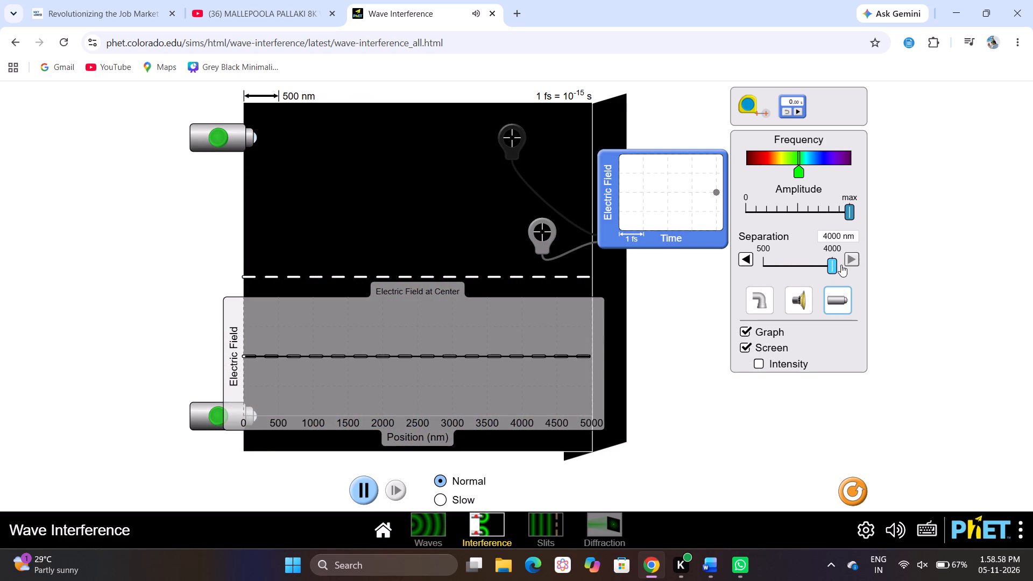
{"action": "left_click_drag", "start_coordinate": [841, 265], "coordinate": [912, 266]}
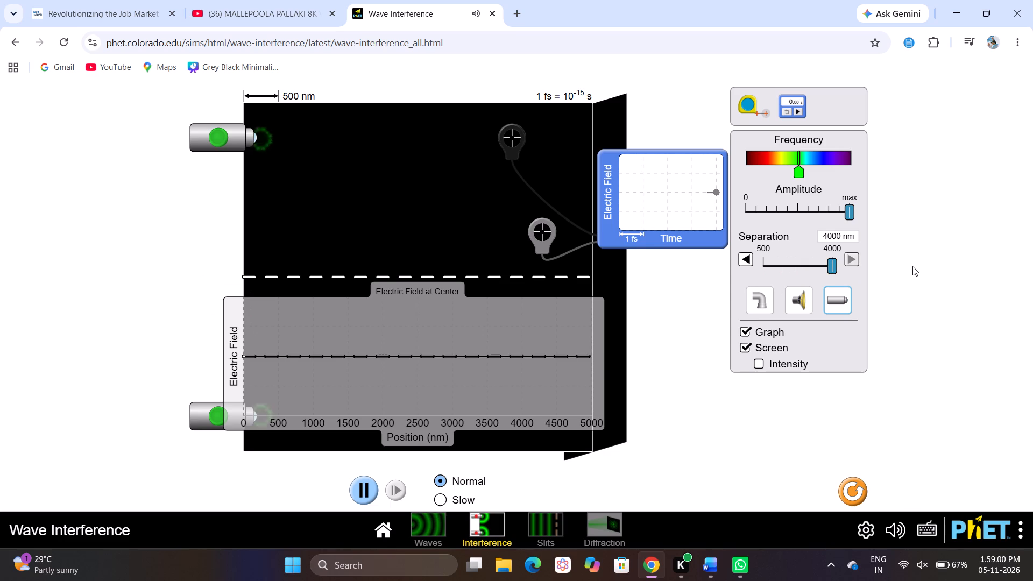
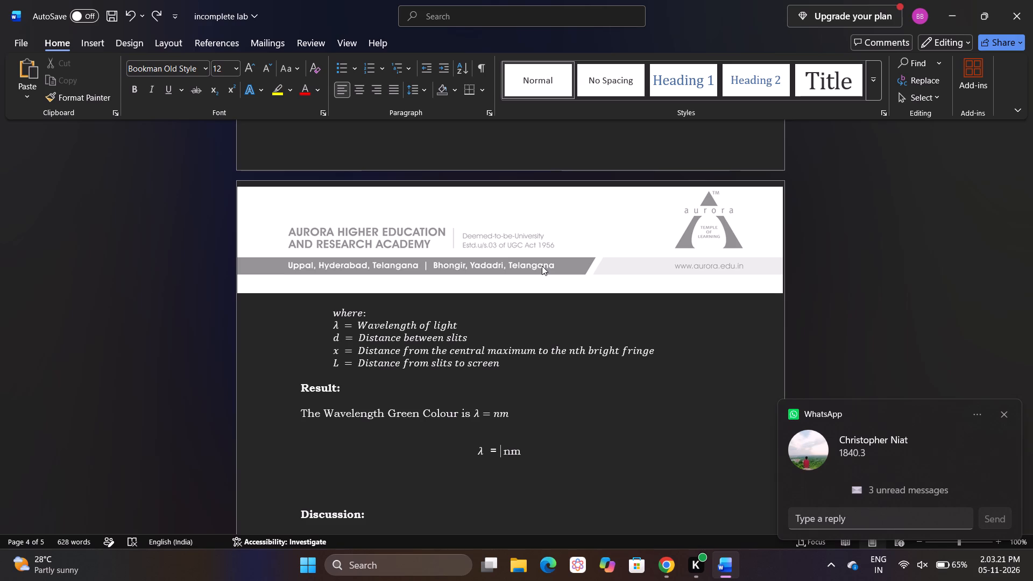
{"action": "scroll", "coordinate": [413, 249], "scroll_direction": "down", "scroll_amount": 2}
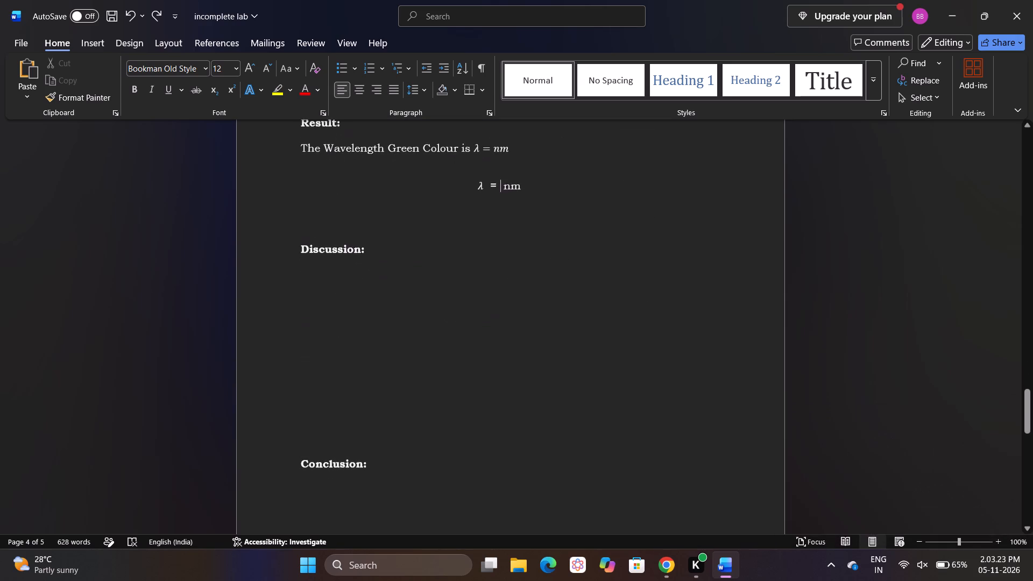
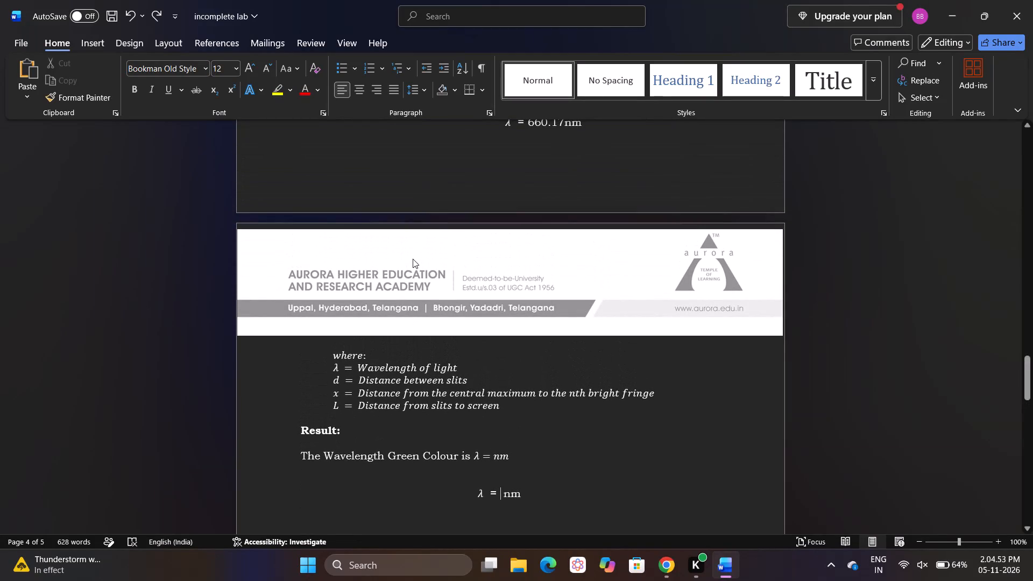
In the Result section's green colour wavelength equation, enter the averaging template ( )/3 between the equals sign and nm.
{"action": "scroll", "coordinate": [413, 259], "scroll_direction": "up", "scroll_amount": 2}
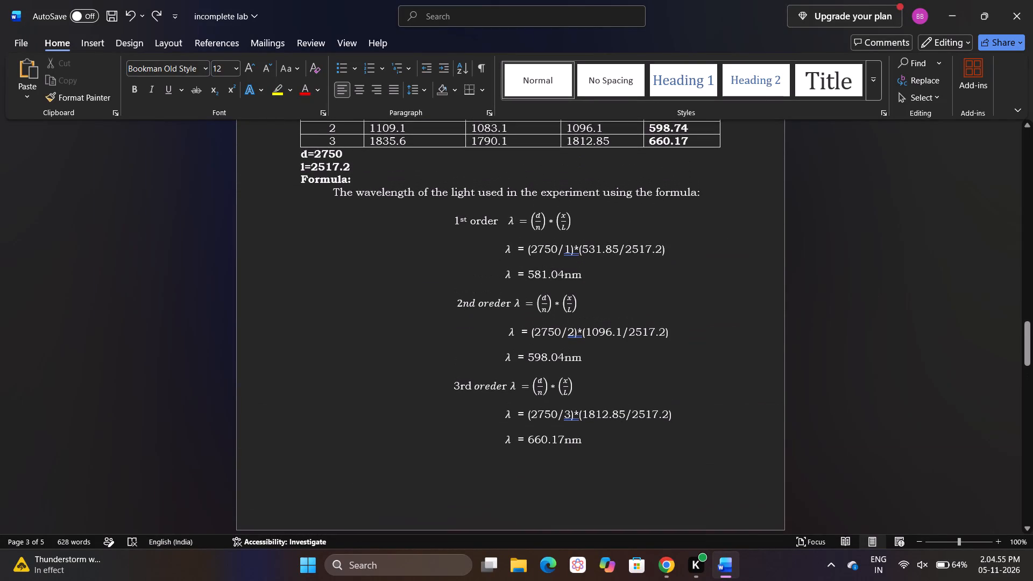
{"action": "scroll", "coordinate": [413, 259], "scroll_direction": "down", "scroll_amount": 3}
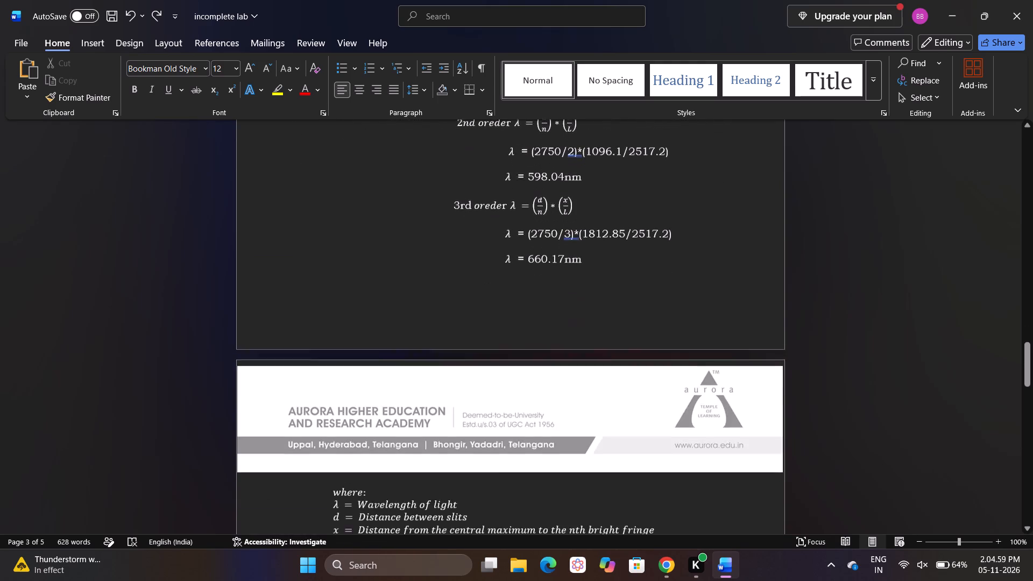
{"action": "scroll", "coordinate": [413, 259], "scroll_direction": "down", "scroll_amount": 3}
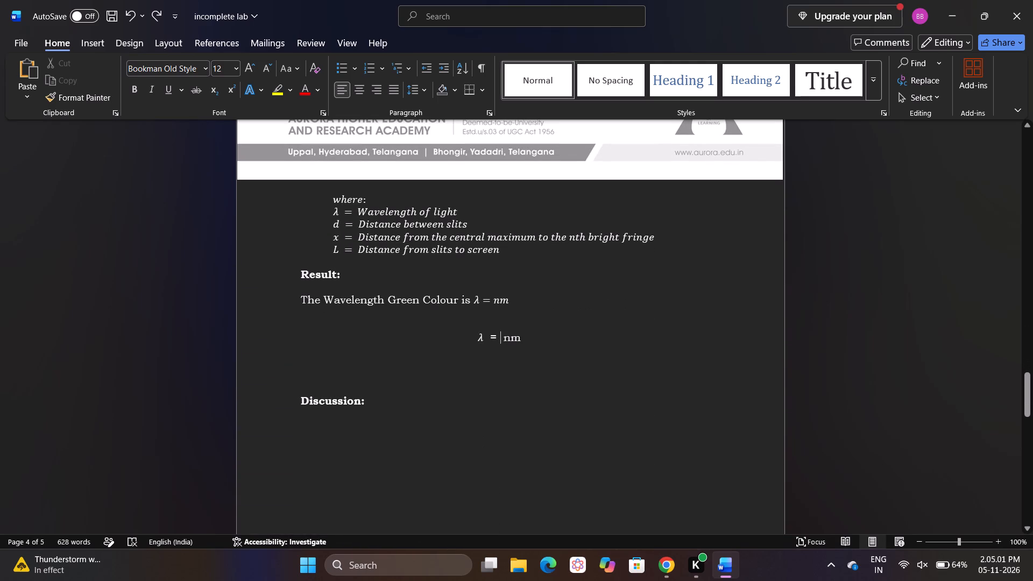
{"action": "left_click", "coordinate": [493, 297]}
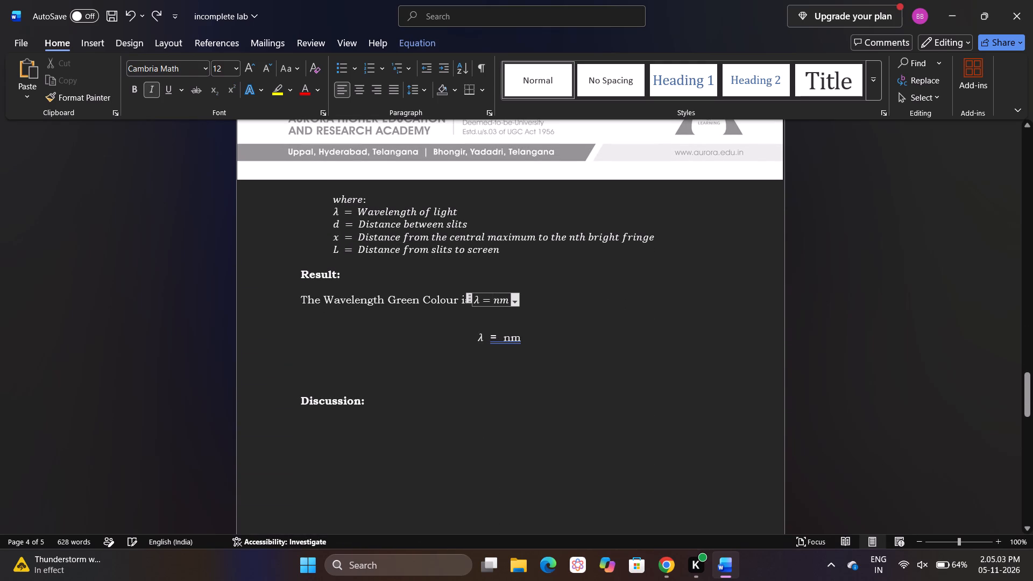
{"action": "key", "text": "shift+parenleft"}
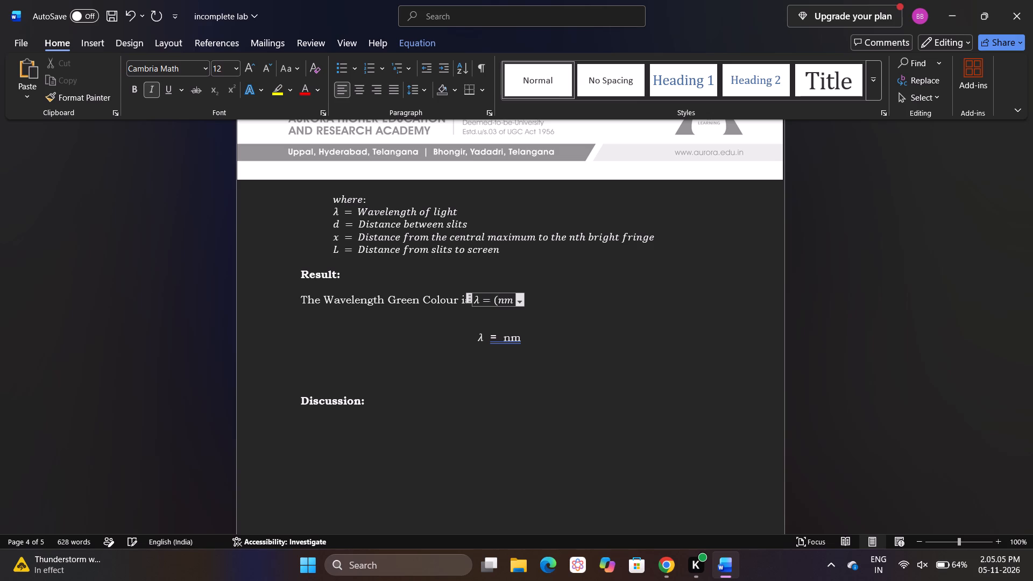
{"action": "key", "text": "shift+parenright"}
{"action": "key", "text": "slash"}
{"action": "key", "text": "3"}
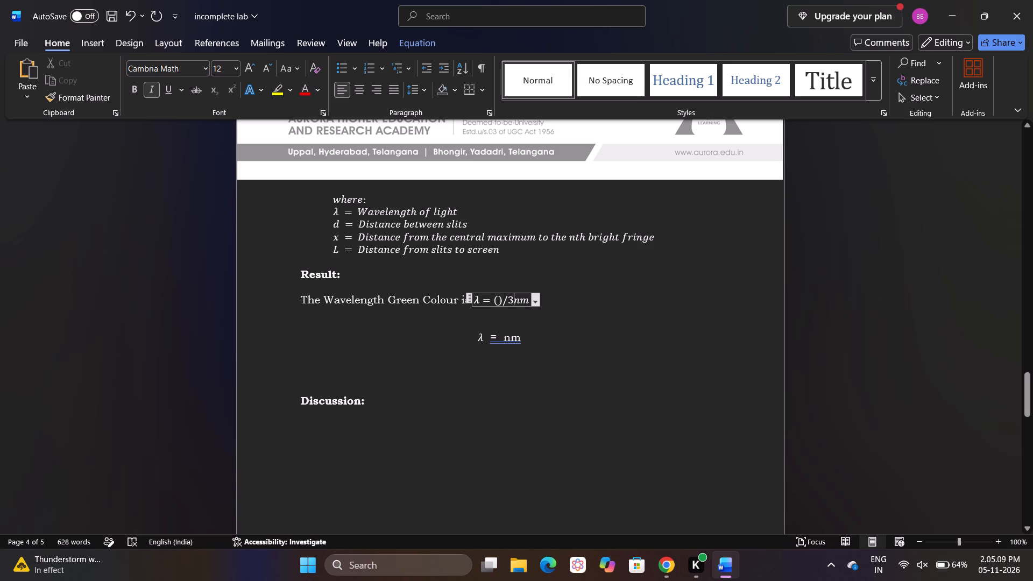
{"action": "left_click", "coordinate": [497, 301]}
{"action": "key", "text": "space"}
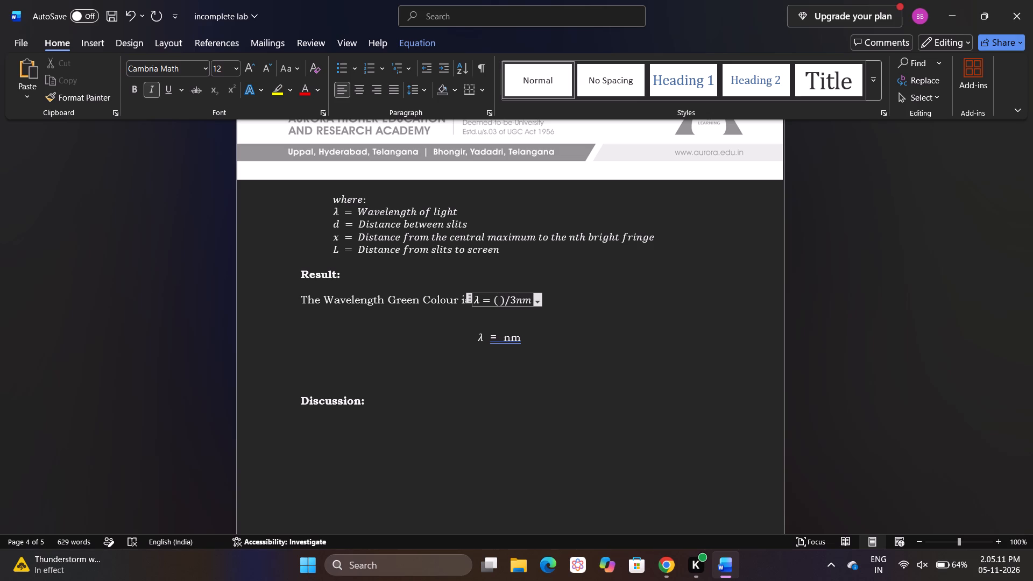
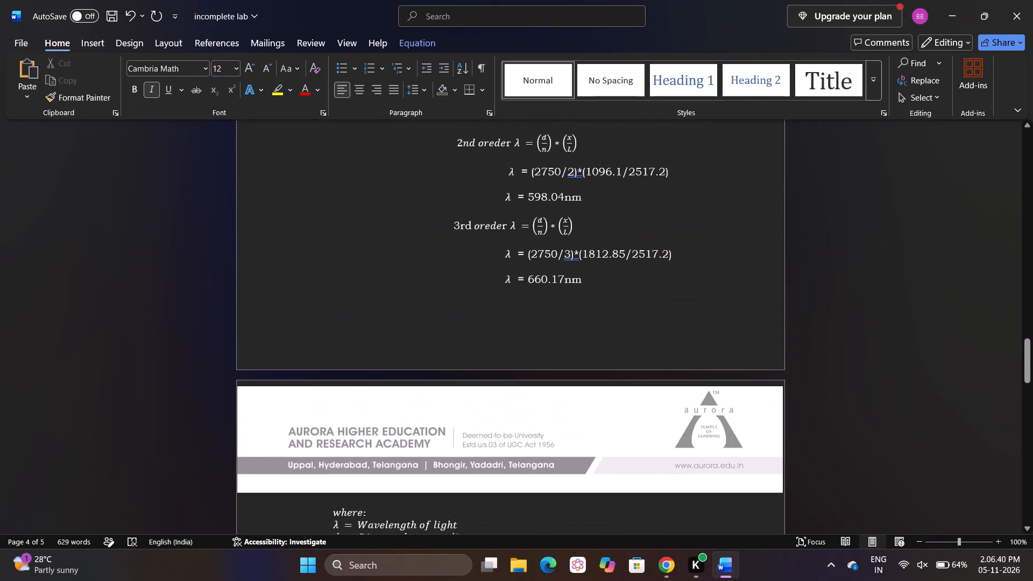
In the Result section, enter 613.083 as the λ value before nm on the line below the averaging equation.
{"action": "scroll", "coordinate": [533, 211], "scroll_direction": "up", "scroll_amount": 1}
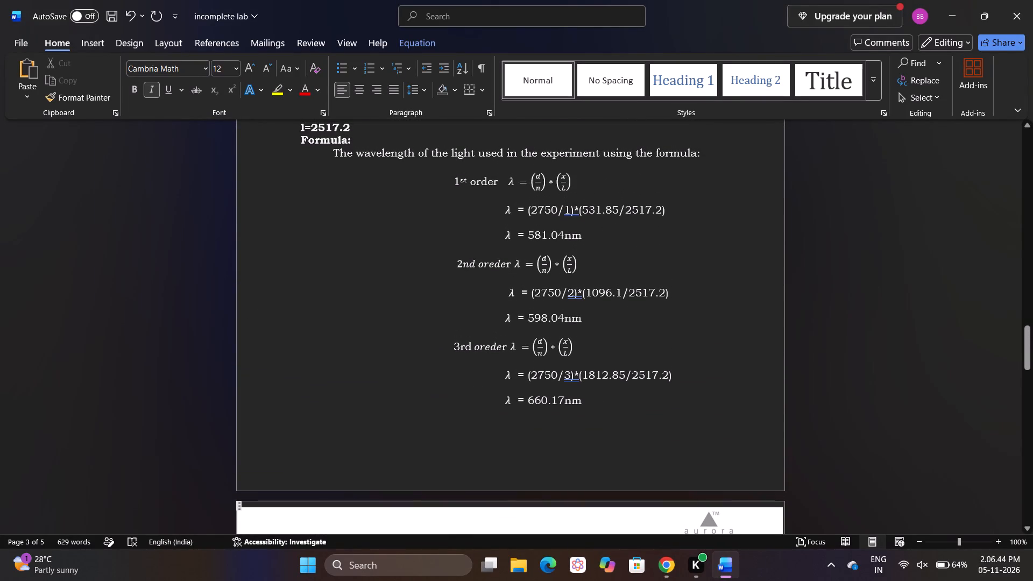
{"action": "scroll", "coordinate": [557, 399], "scroll_direction": "down", "scroll_amount": 1}
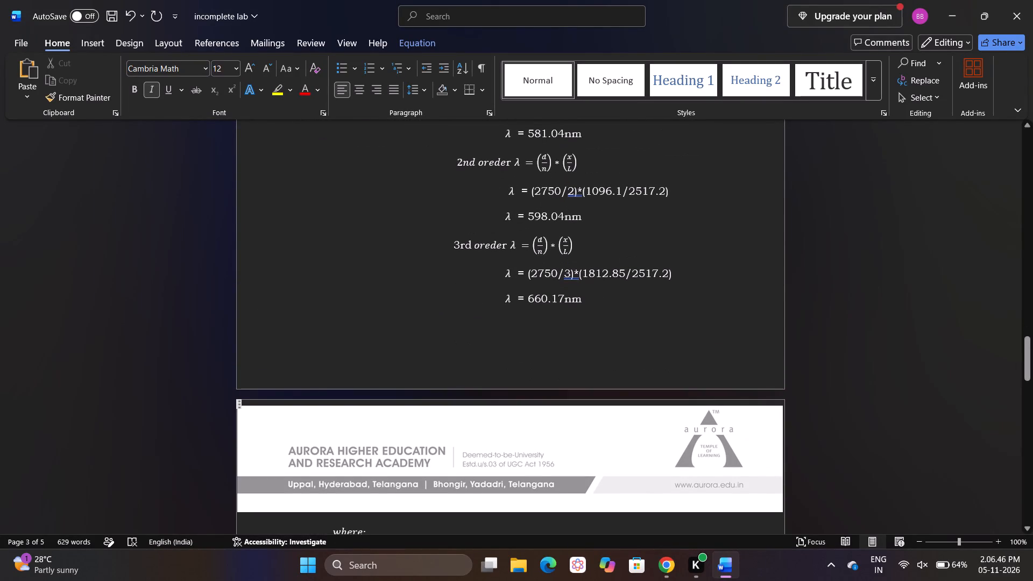
{"action": "scroll", "coordinate": [524, 255], "scroll_direction": "up", "scroll_amount": 1}
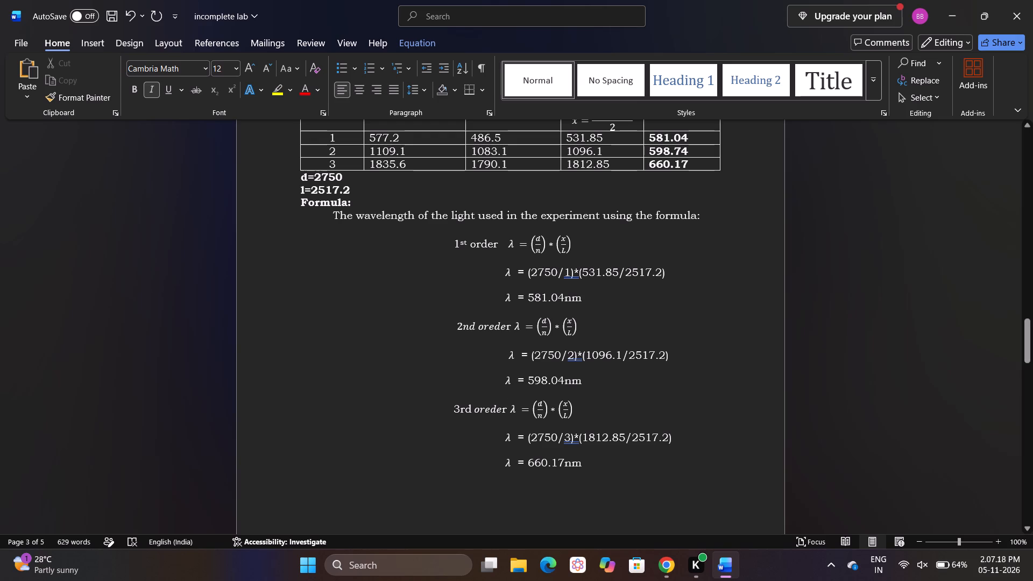
{"action": "scroll", "coordinate": [521, 364], "scroll_direction": "down", "scroll_amount": 3}
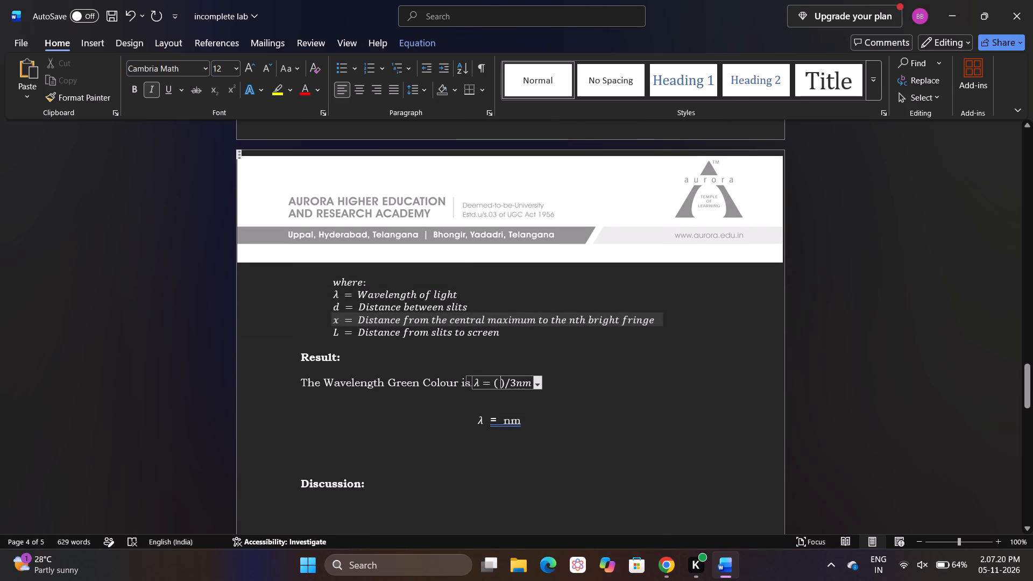
{"action": "left_click", "coordinate": [502, 420]}
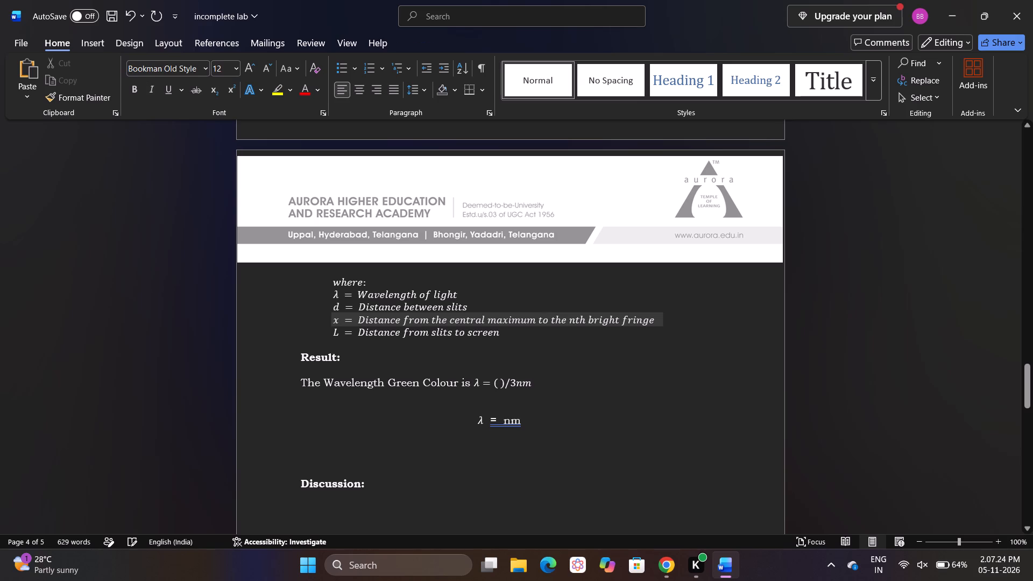
{"action": "key", "text": "6"}
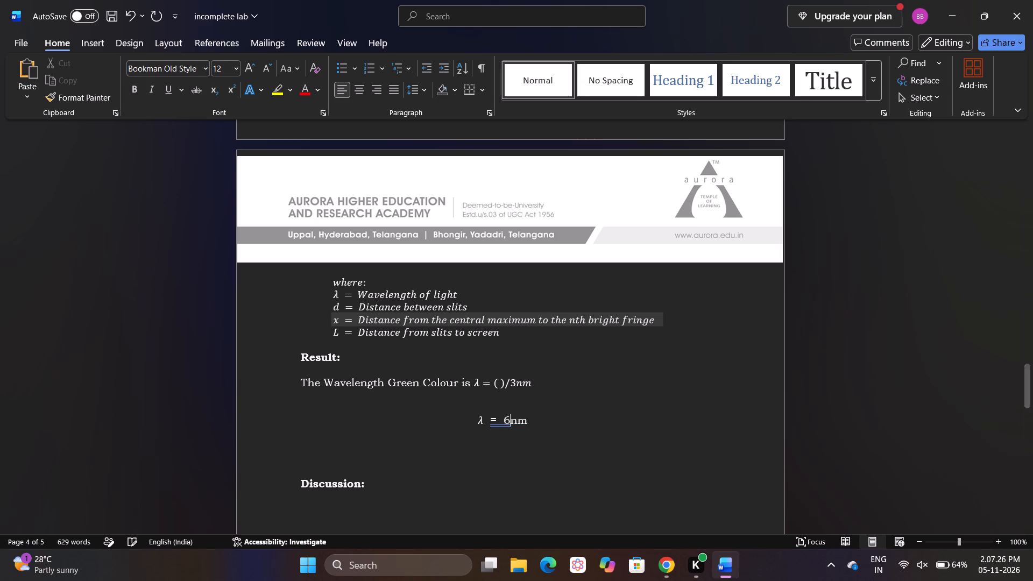
{"action": "type", "text": "13.083"}
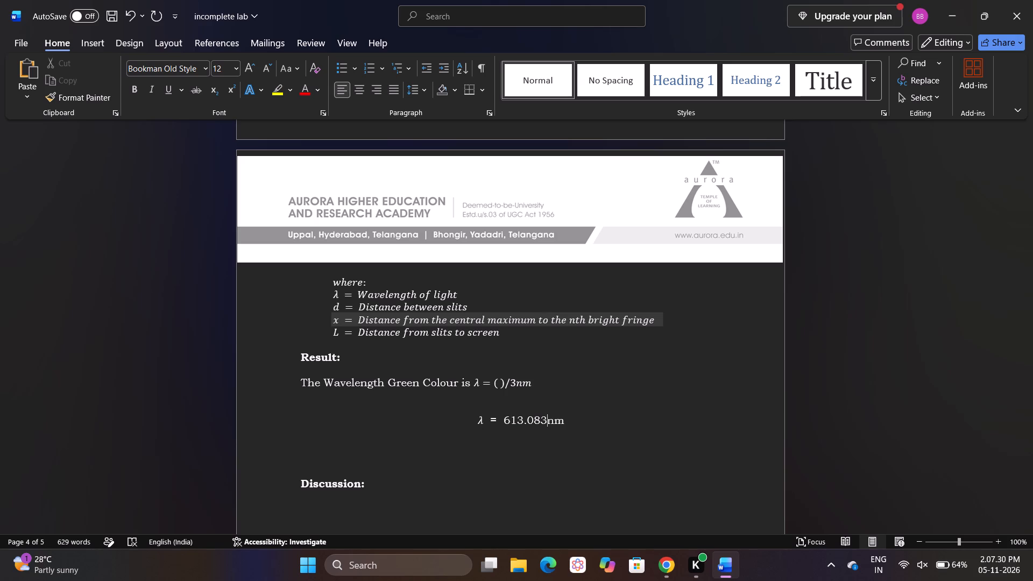
Copy the first-order wavelength 581.04 into the parentheses of the green colour averaging equation, followed by a plus sign.
{"action": "left_click", "coordinate": [501, 382]}
{"action": "scroll", "coordinate": [501, 382], "scroll_direction": "up", "scroll_amount": 1}
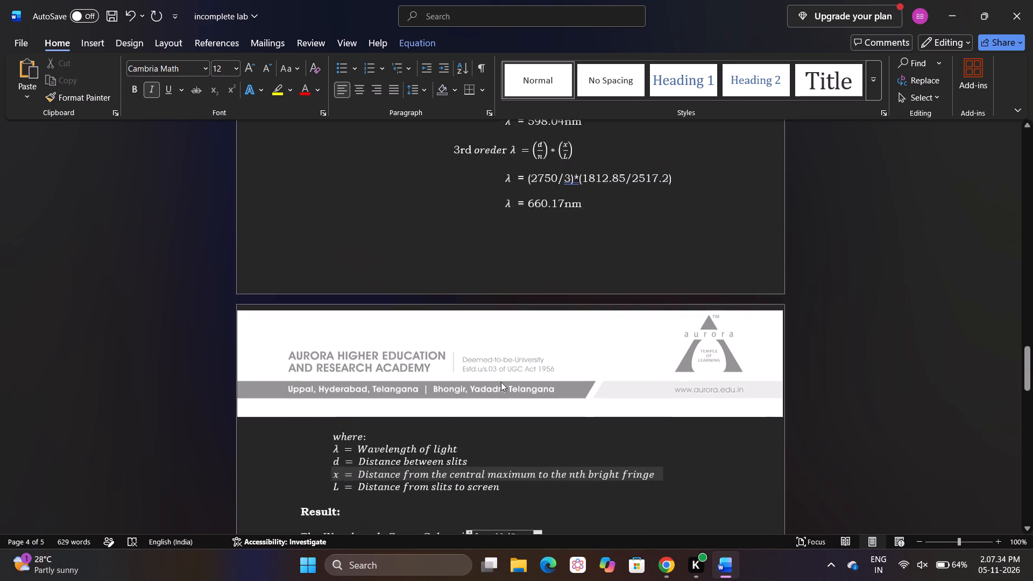
{"action": "scroll", "coordinate": [501, 382], "scroll_direction": "up", "scroll_amount": 1}
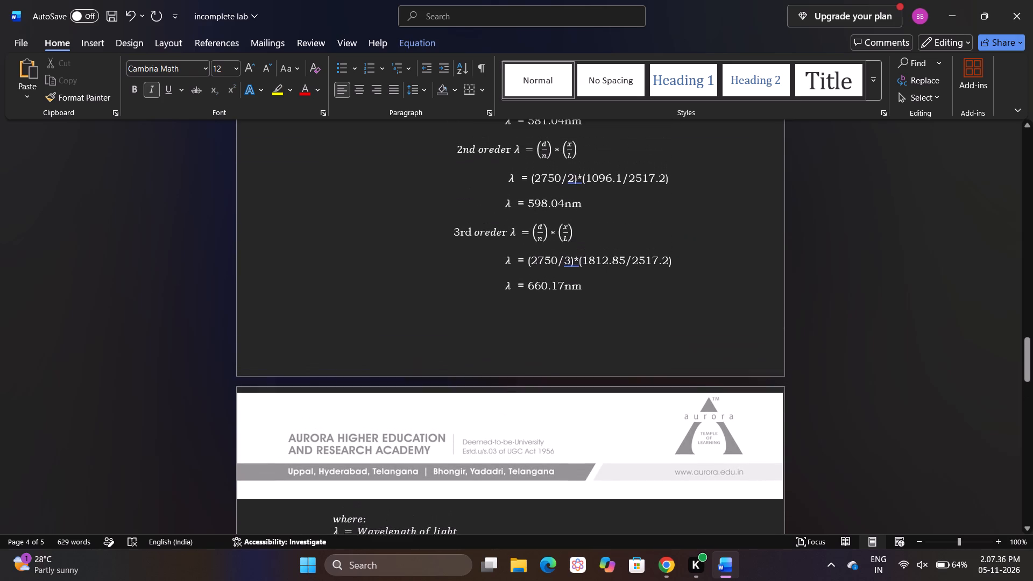
{"action": "scroll", "coordinate": [501, 382], "scroll_direction": "up", "scroll_amount": 1}
{"action": "left_click_drag", "start_coordinate": [527, 149], "coordinate": [557, 150]}
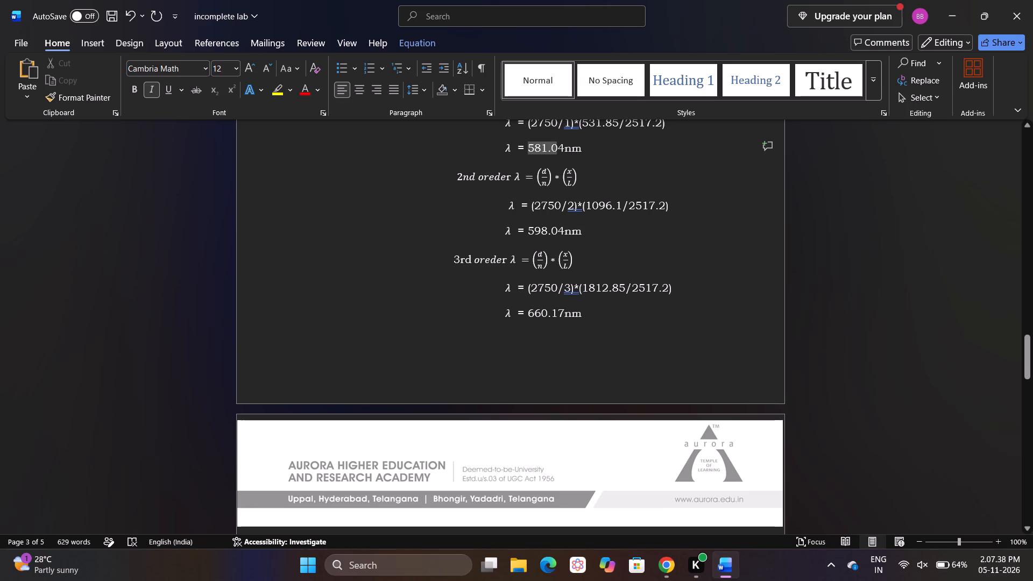
{"action": "left_click_drag", "start_coordinate": [557, 150], "coordinate": [563, 150]}
{"action": "key", "text": "ctrl+c"}
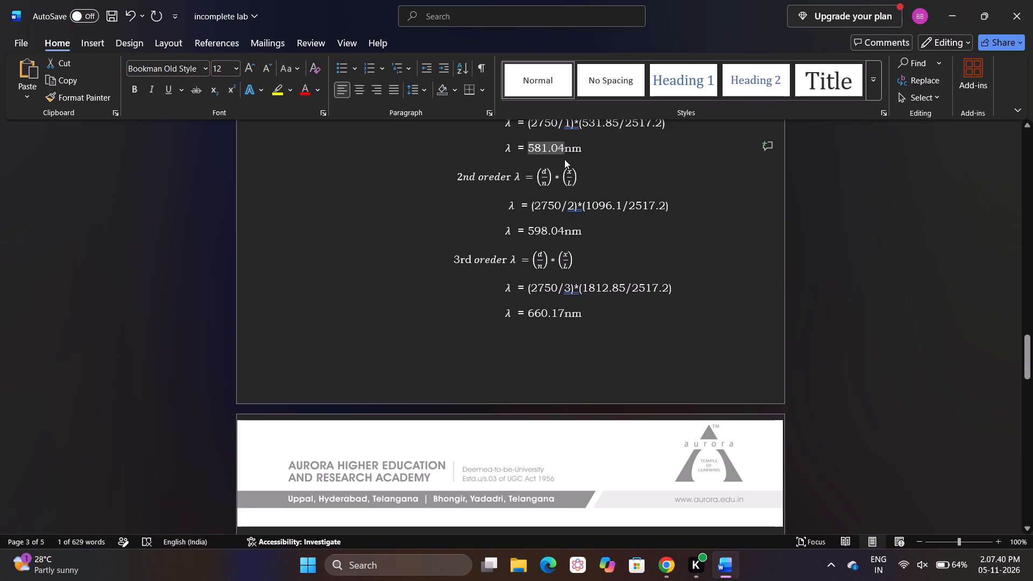
{"action": "scroll", "coordinate": [570, 277], "scroll_direction": "down", "scroll_amount": 4}
{"action": "scroll", "coordinate": [540, 273], "scroll_direction": "up", "scroll_amount": 1}
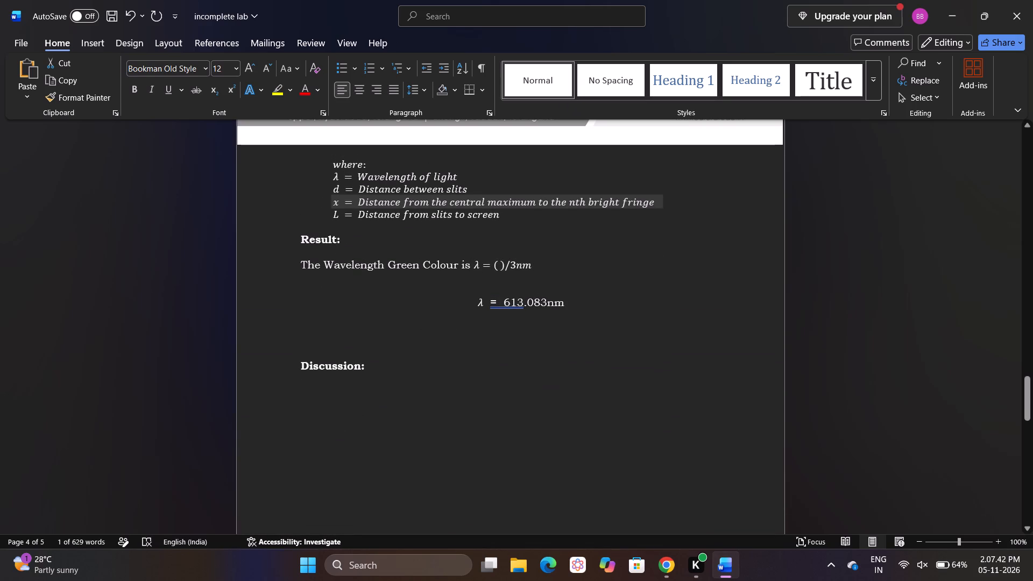
{"action": "left_click", "coordinate": [500, 267]}
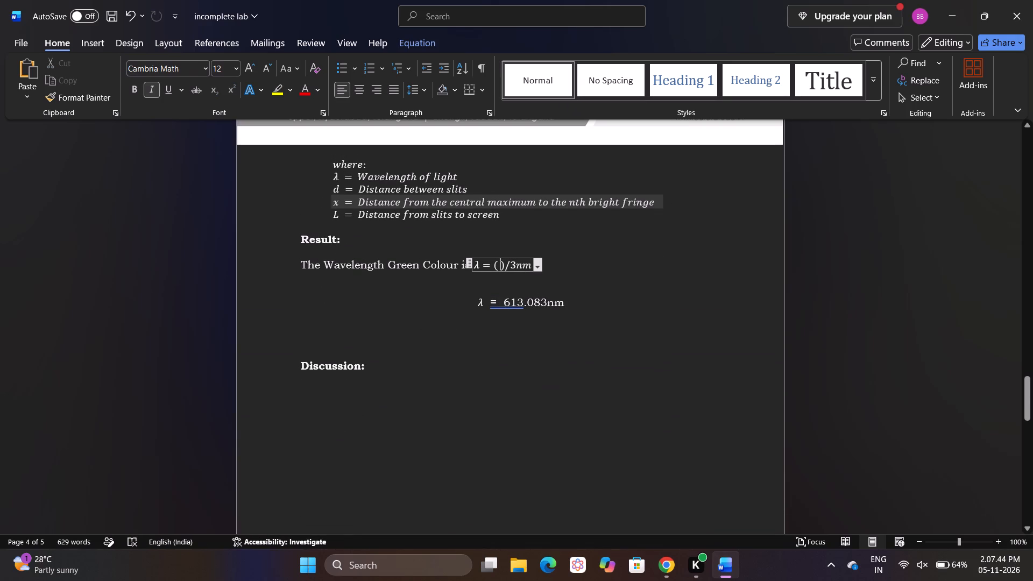
{"action": "key", "text": "ctrl+v"}
{"action": "type", "text": "+"}
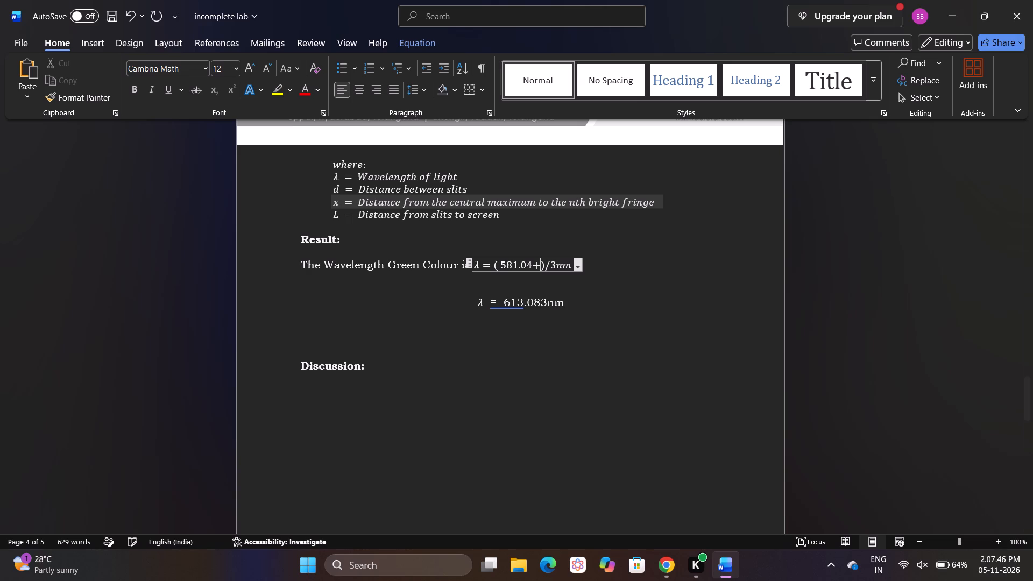
{"action": "key", "text": "space"}
Copy the second-order wavelength 598.04 into the averaging equation after the first value, followed by a plus sign.
{"action": "scroll", "coordinate": [522, 230], "scroll_direction": "up", "scroll_amount": 2}
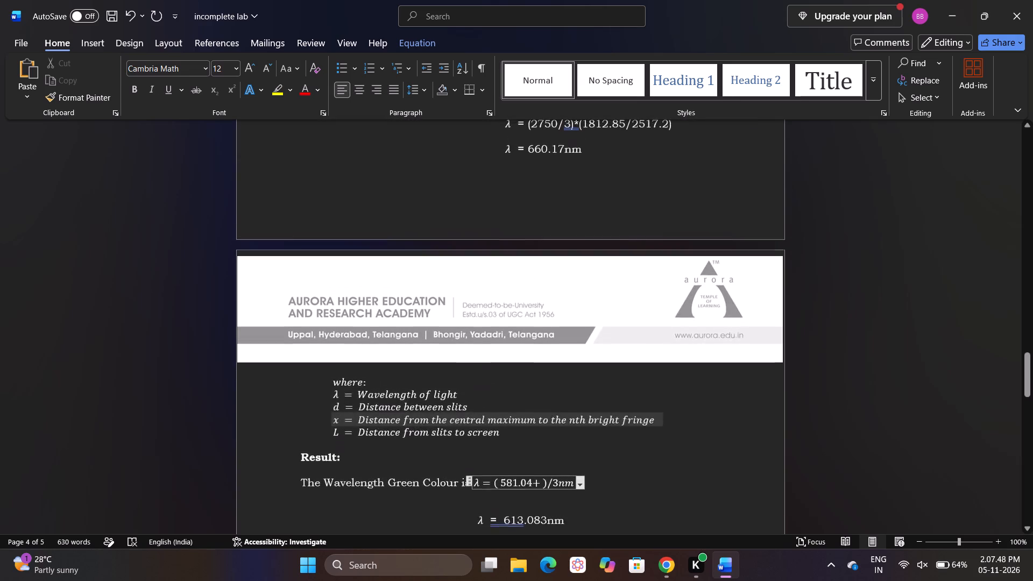
{"action": "scroll", "coordinate": [522, 230], "scroll_direction": "up", "scroll_amount": 1}
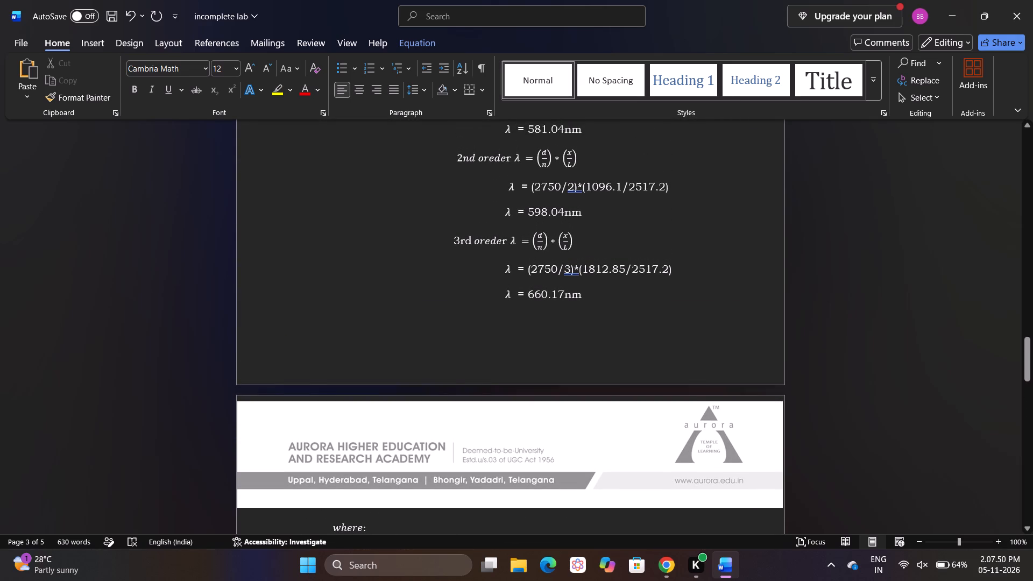
{"action": "left_click_drag", "start_coordinate": [525, 212], "coordinate": [562, 214]}
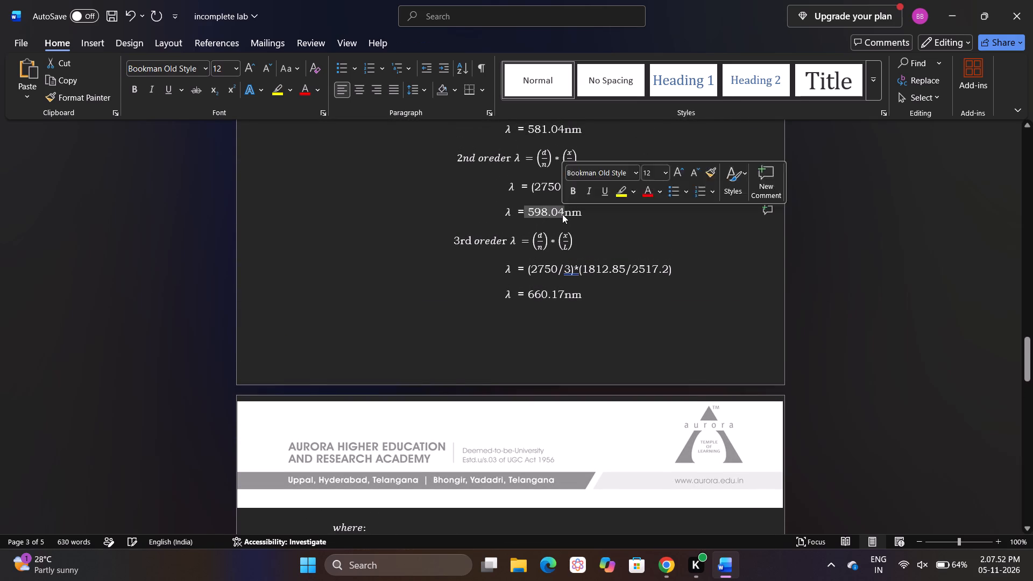
{"action": "key", "text": "ctrl+c"}
{"action": "scroll", "coordinate": [567, 305], "scroll_direction": "down", "scroll_amount": 3}
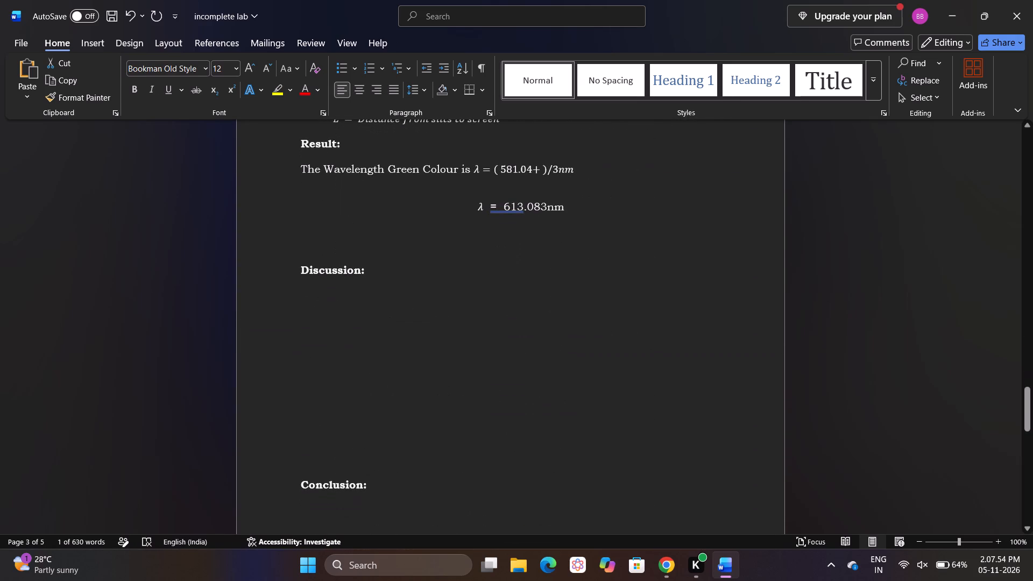
{"action": "left_click", "coordinate": [540, 167]}
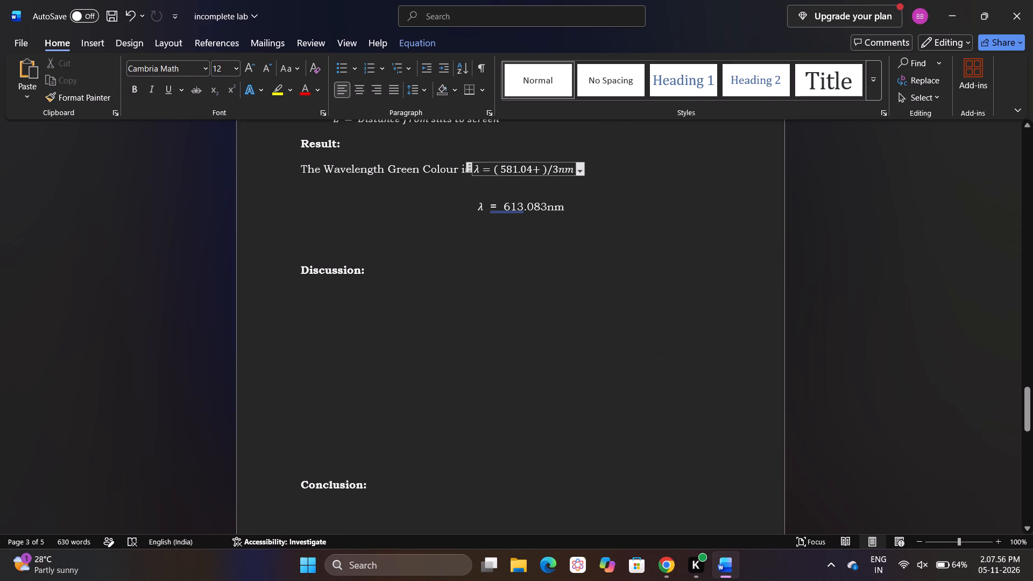
{"action": "key", "text": "ctrl+v"}
{"action": "key", "text": "plus"}
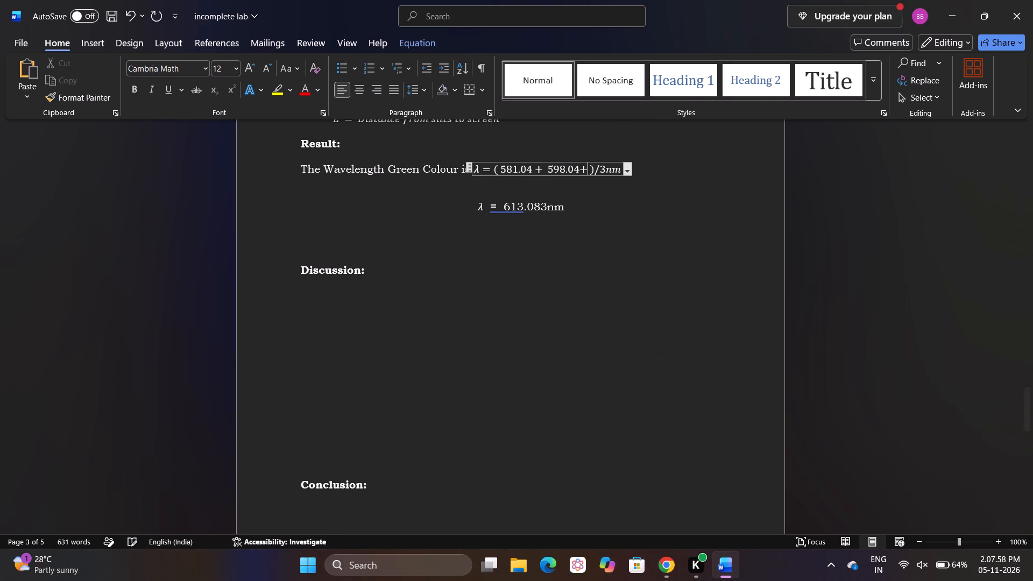
Copy the third-order wavelength 660.17 into the averaging equation as the last term and remove the extra space before it.
{"action": "scroll", "coordinate": [540, 167], "scroll_direction": "up", "scroll_amount": 3}
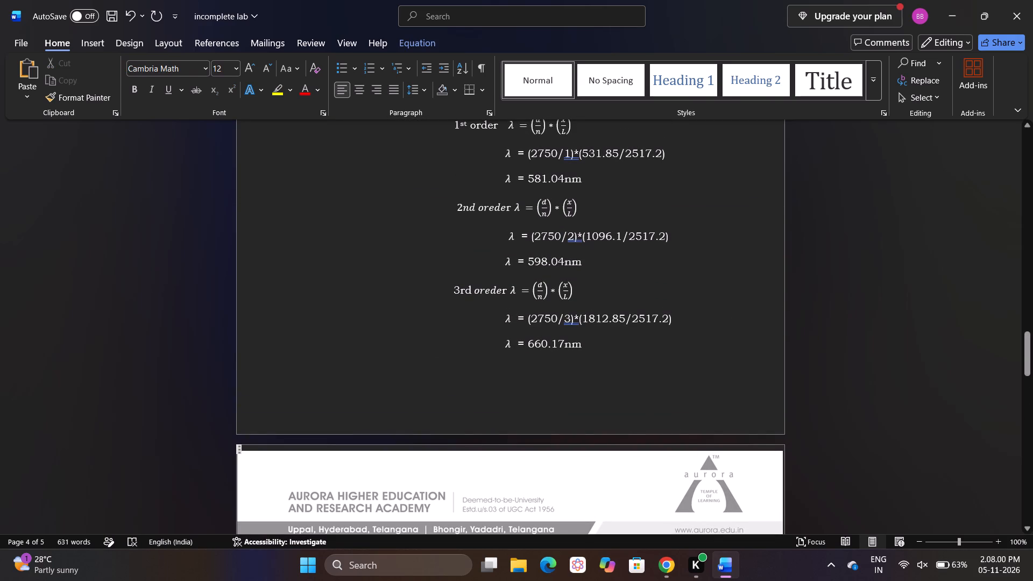
{"action": "left_click_drag", "start_coordinate": [525, 344], "coordinate": [565, 342]}
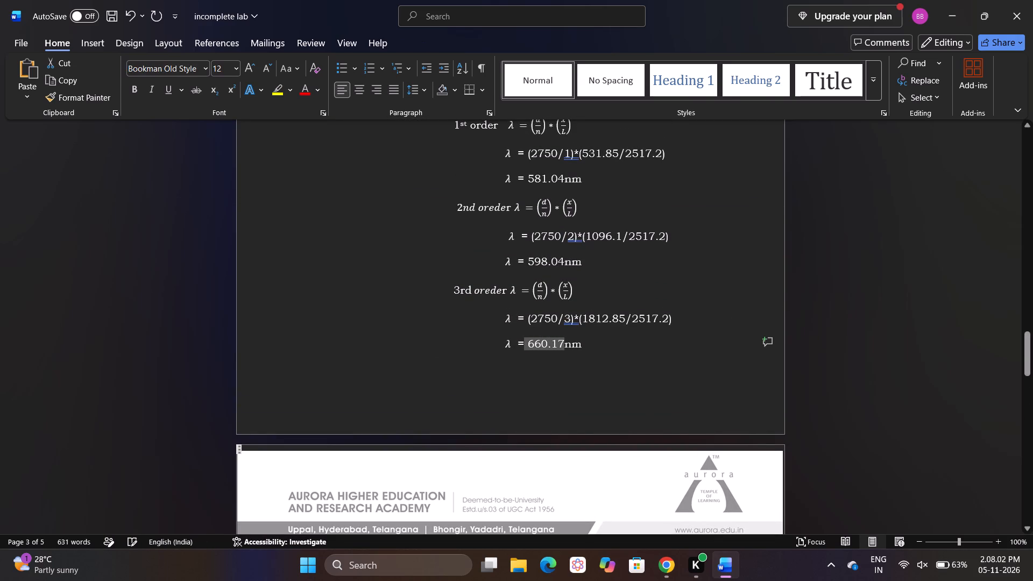
{"action": "key", "text": "ctrl+c"}
{"action": "scroll", "coordinate": [567, 421], "scroll_direction": "down", "scroll_amount": 3}
{"action": "left_click", "coordinate": [567, 421]}
{"action": "scroll", "coordinate": [567, 421], "scroll_direction": "up", "scroll_amount": 1}
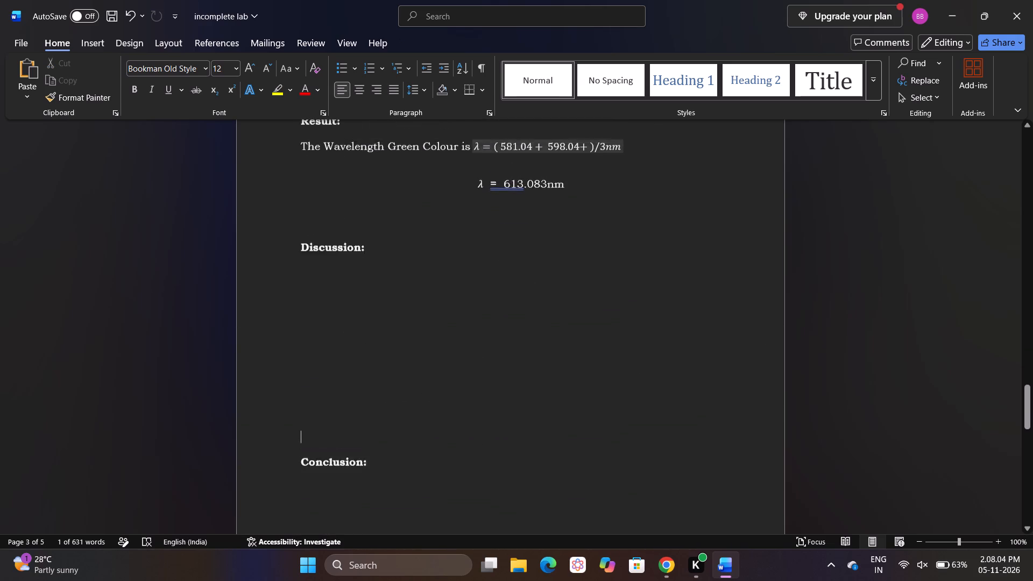
{"action": "scroll", "coordinate": [567, 421], "scroll_direction": "up", "scroll_amount": 1}
{"action": "left_click", "coordinate": [589, 244]}
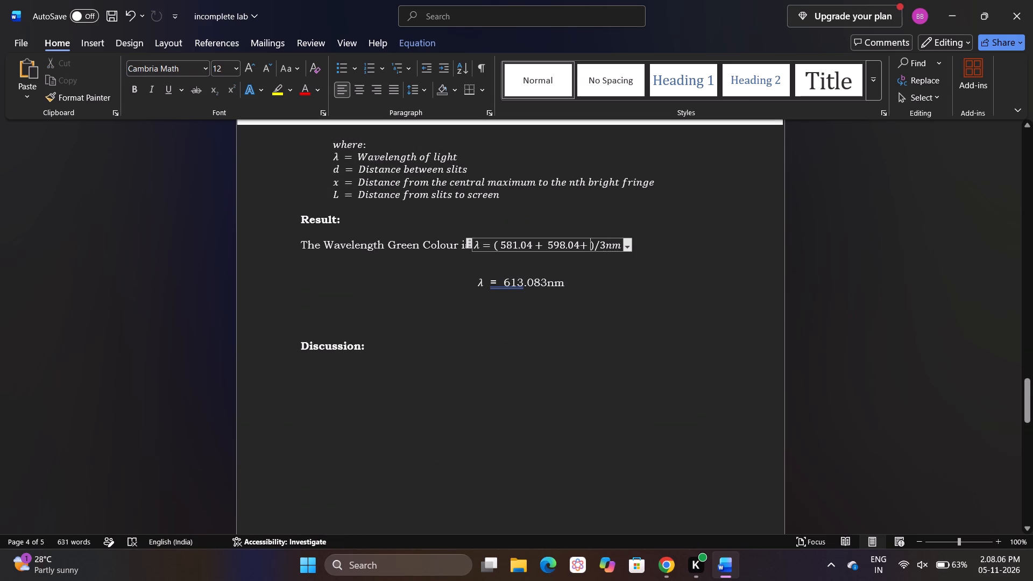
{"action": "key", "text": "ctrl+v"}
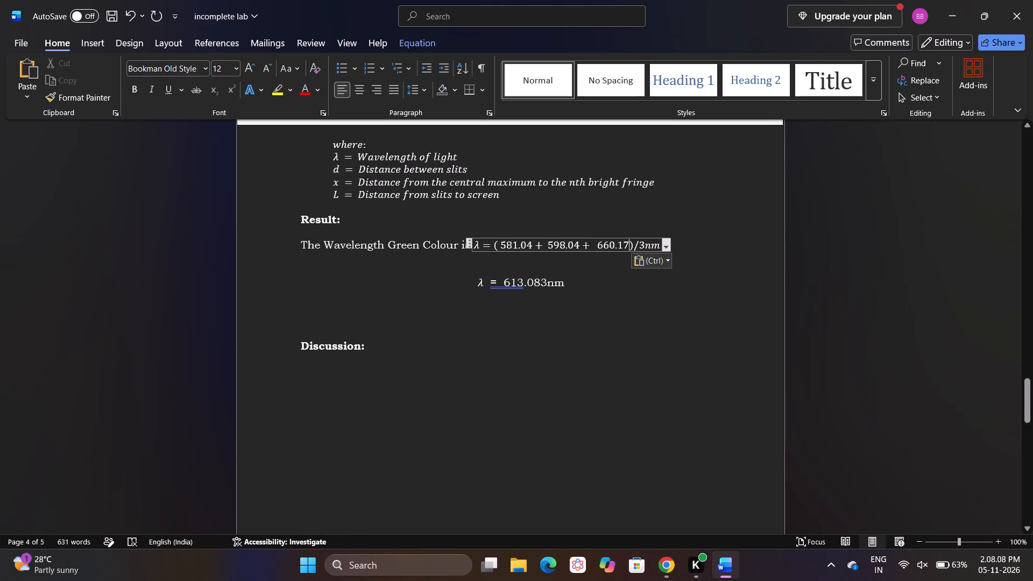
{"action": "left_click", "coordinate": [598, 244]}
{"action": "key", "text": "BackSpace"}
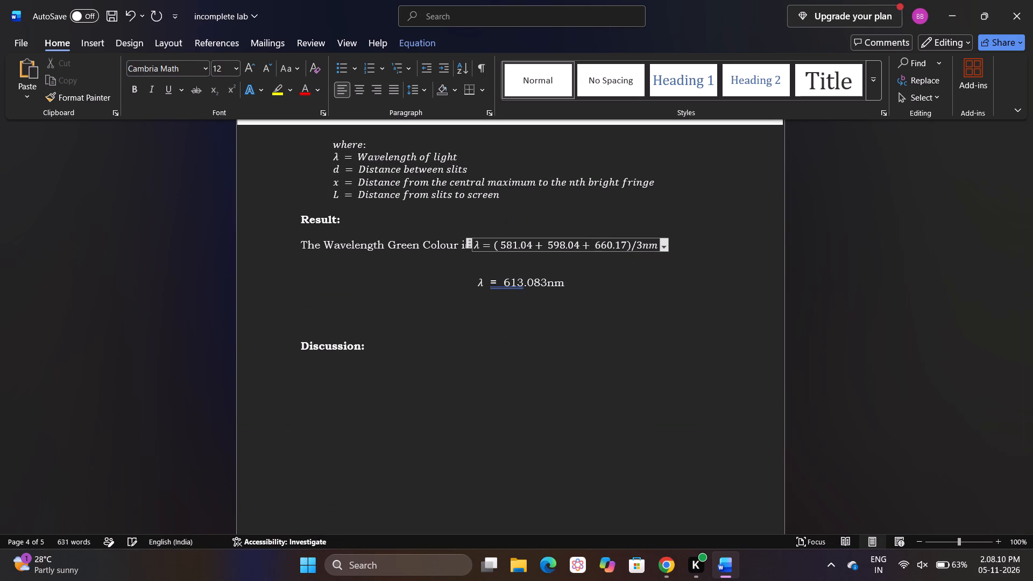
{"action": "left_click", "coordinate": [647, 309]}
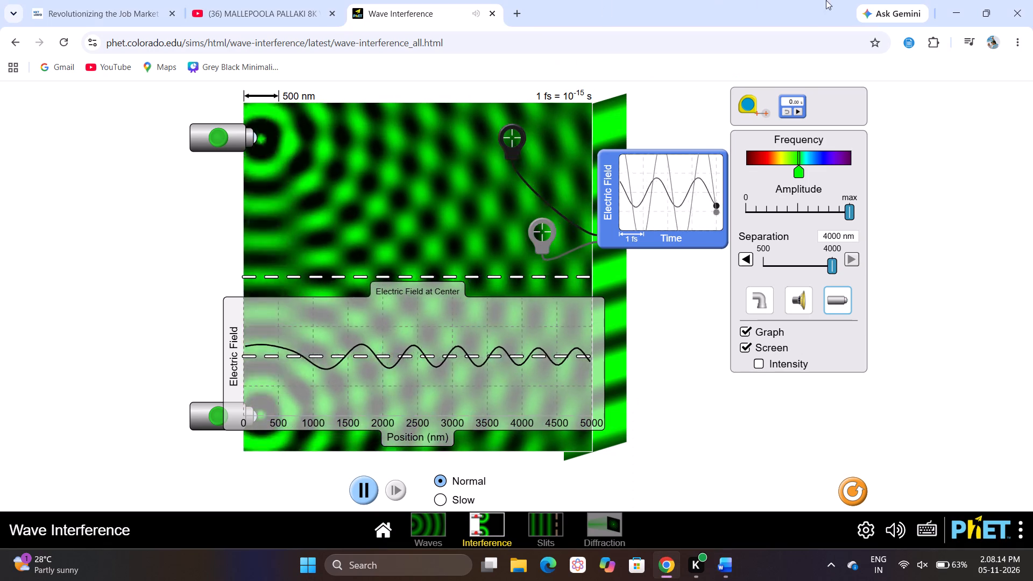
{"action": "left_click", "coordinate": [884, 6]}
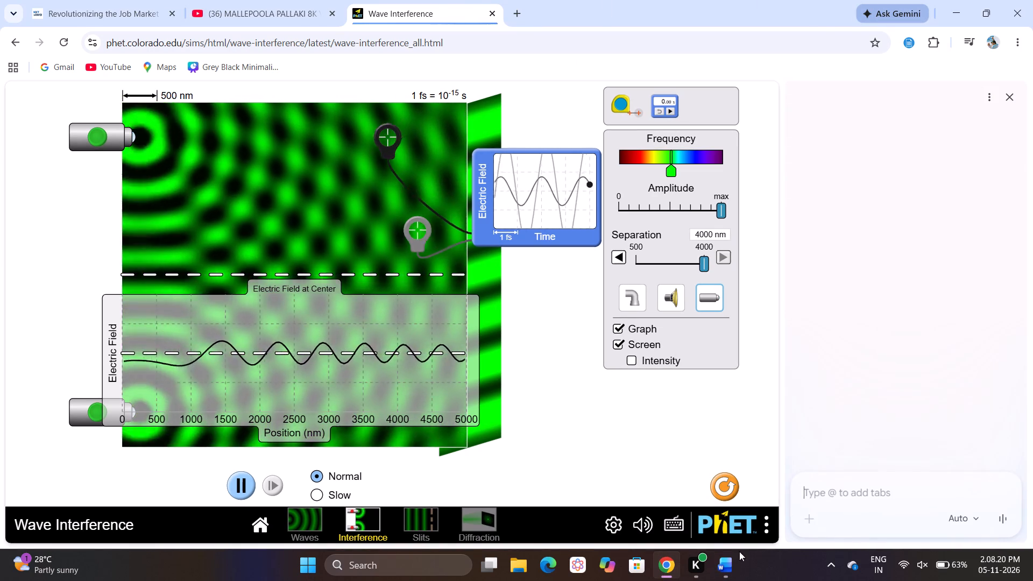
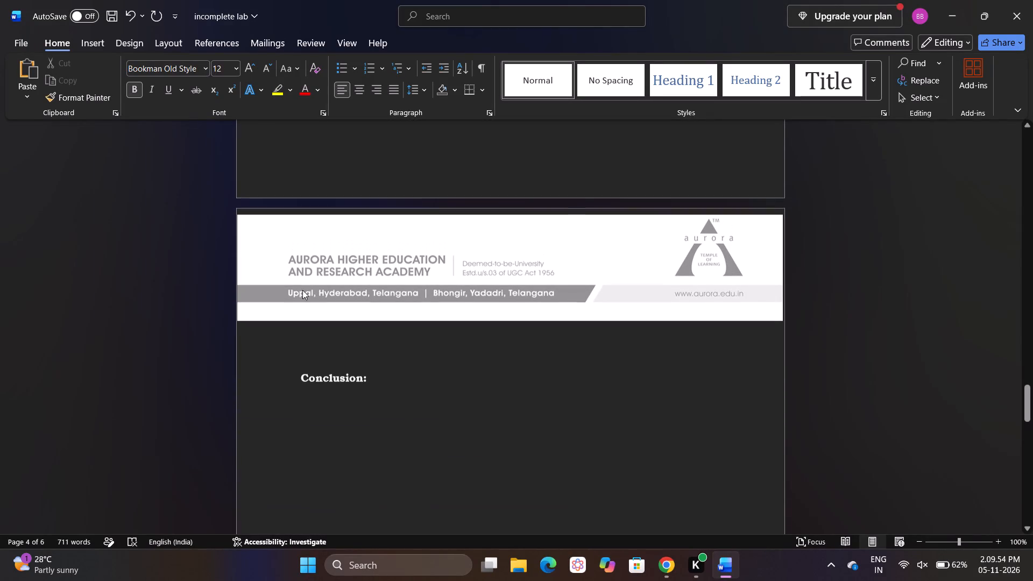
{"action": "left_click", "coordinate": [384, 400]}
{"action": "left_click_drag", "start_coordinate": [319, 402], "coordinate": [312, 415]}
{"action": "triple_click", "coordinate": [312, 415]}
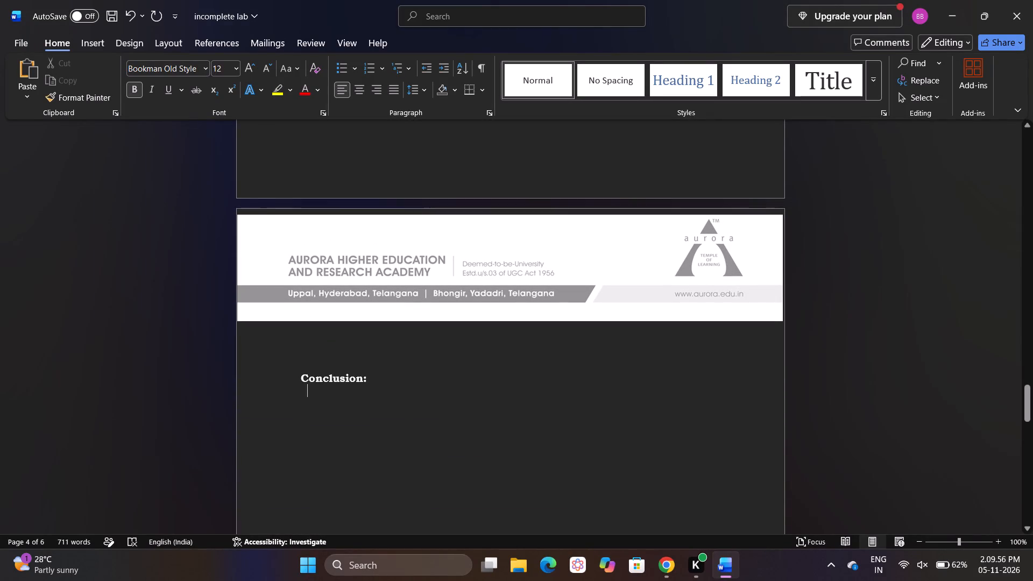
{"action": "key", "text": "Down"}
{"action": "scroll", "coordinate": [312, 415], "scroll_direction": "up", "scroll_amount": 2}
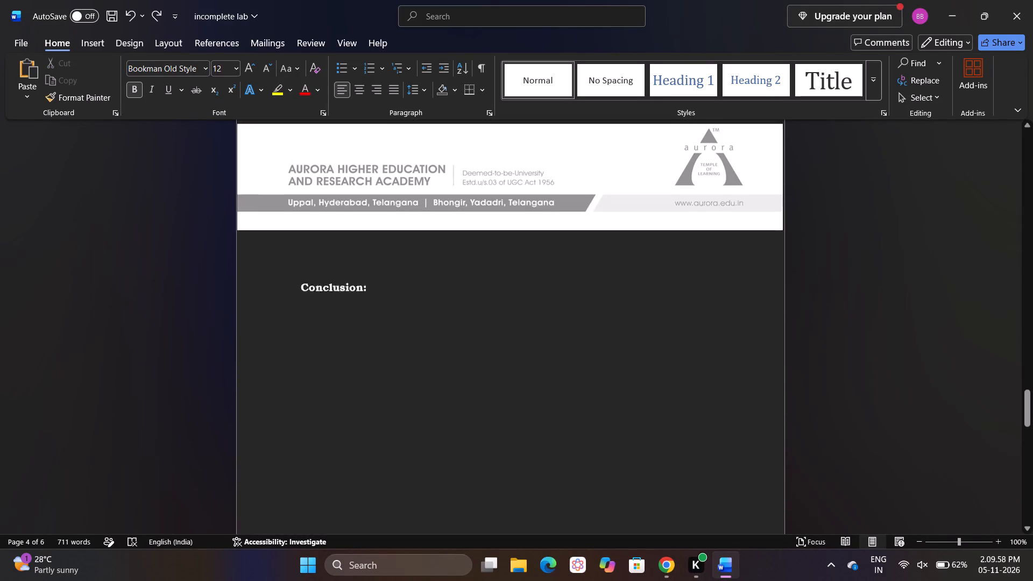
{"action": "left_click", "coordinate": [397, 337]}
{"action": "left_click", "coordinate": [373, 325]}
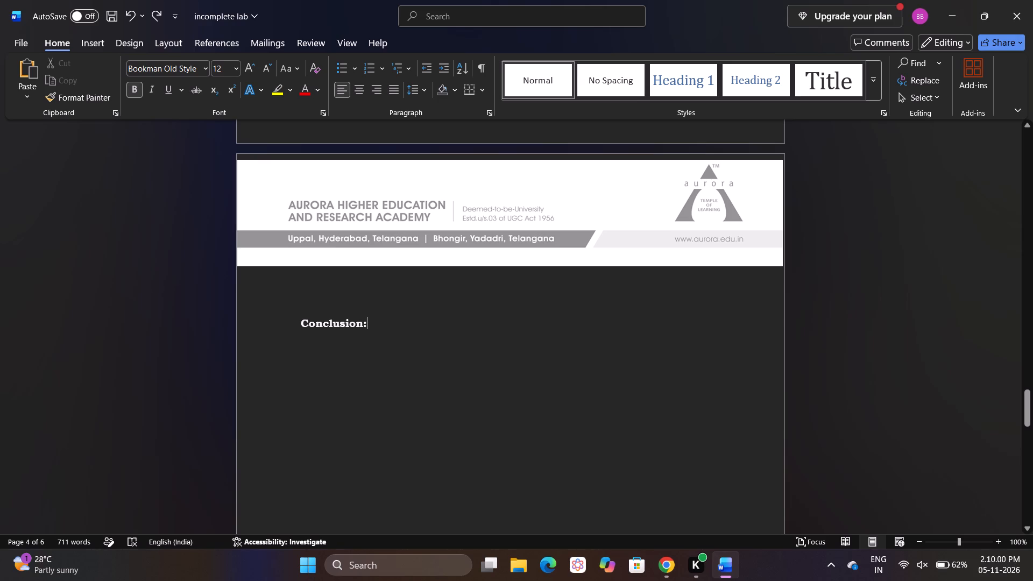
{"action": "key", "text": "Return"}
{"action": "key", "text": "Return"}
{"action": "key", "text": "Return"}
{"action": "key", "text": "ctrl+v"}
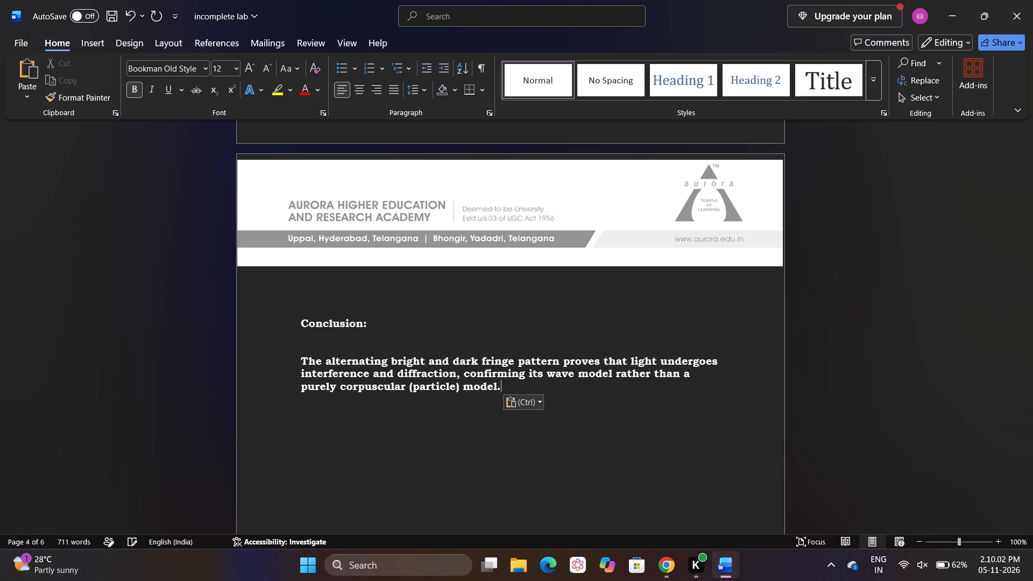
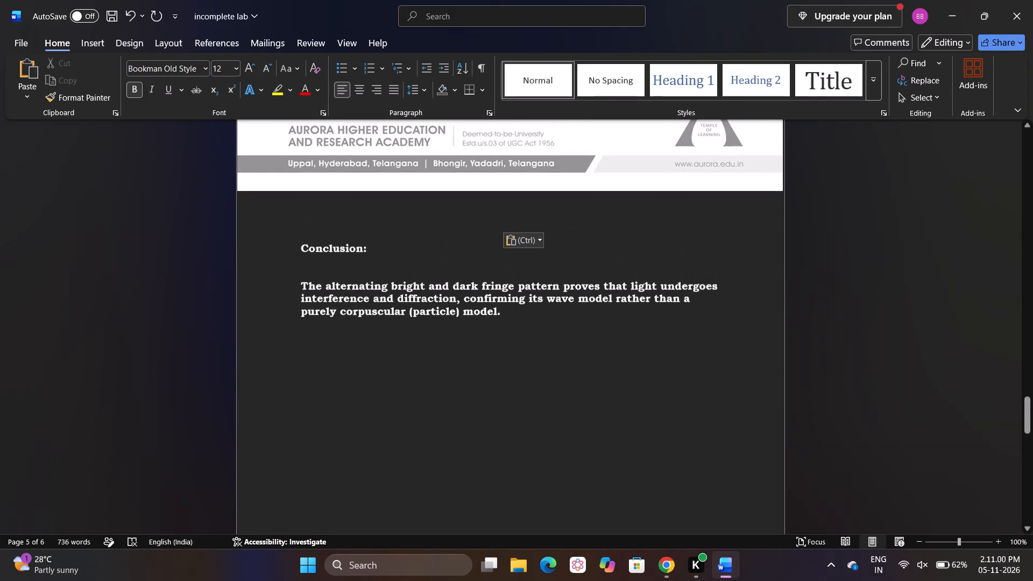
Remove the bold formatting from the paragraph under the "Conclusion:" heading.
{"action": "left_click_drag", "start_coordinate": [506, 311], "coordinate": [347, 295]}
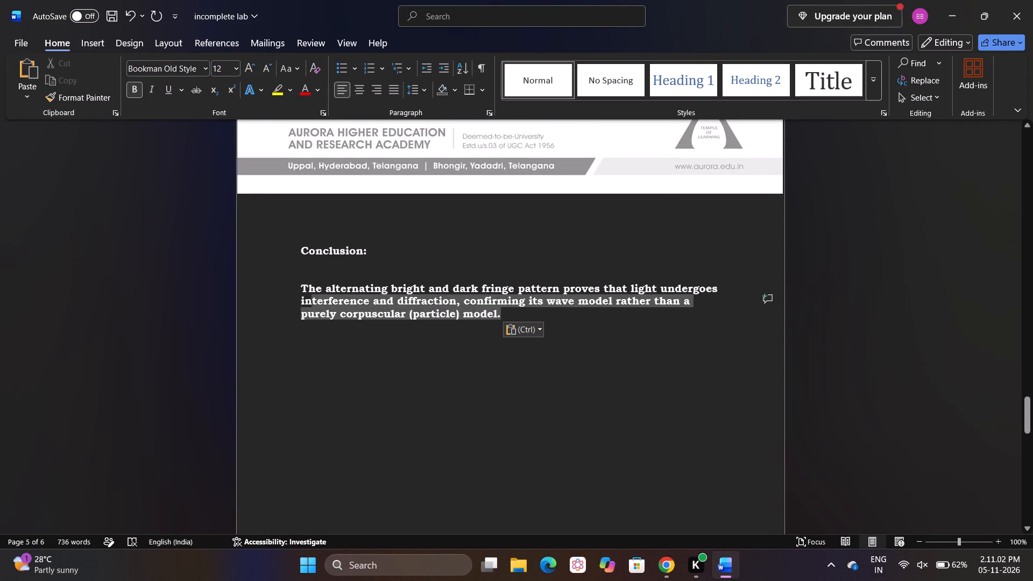
{"action": "left_click_drag", "start_coordinate": [347, 295], "coordinate": [302, 288]}
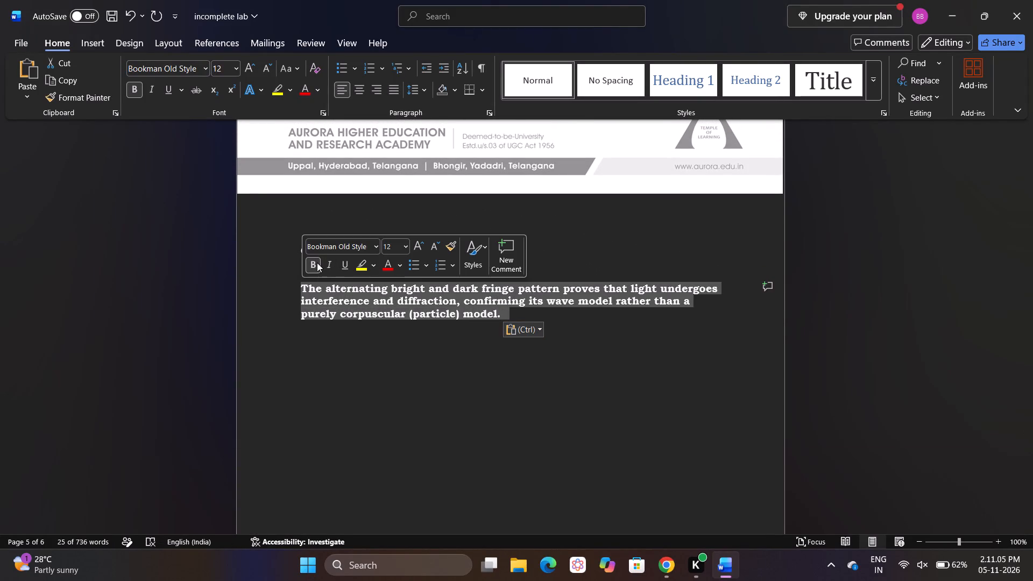
{"action": "left_click", "coordinate": [316, 264]}
{"action": "left_click", "coordinate": [389, 391]}
Delete the surplus blank lines between the fringe width equation and the "Conclusion:" heading to bring the heading onto the Discussion page.
{"action": "scroll", "coordinate": [389, 391], "scroll_direction": "up", "scroll_amount": 2}
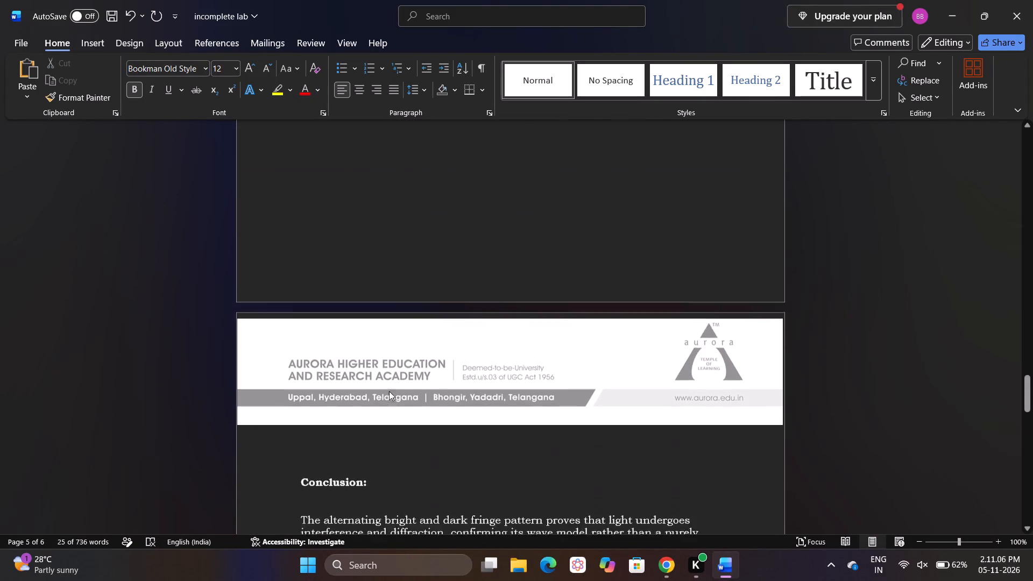
{"action": "scroll", "coordinate": [389, 391], "scroll_direction": "up", "scroll_amount": 2}
{"action": "scroll", "coordinate": [389, 391], "scroll_direction": "down", "scroll_amount": 1}
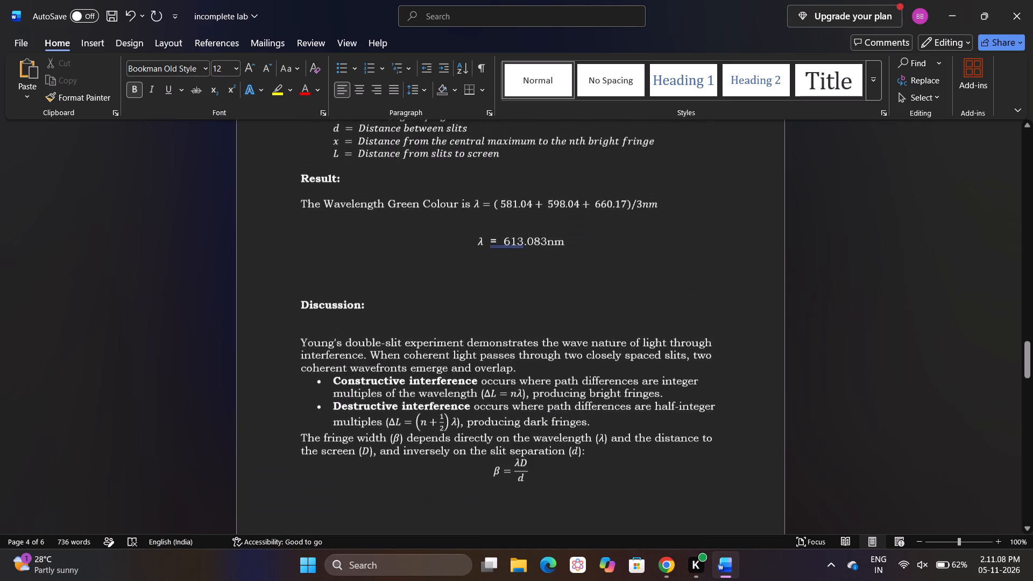
{"action": "scroll", "coordinate": [389, 391], "scroll_direction": "down", "scroll_amount": 6}
{"action": "scroll", "coordinate": [389, 391], "scroll_direction": "up", "scroll_amount": 1}
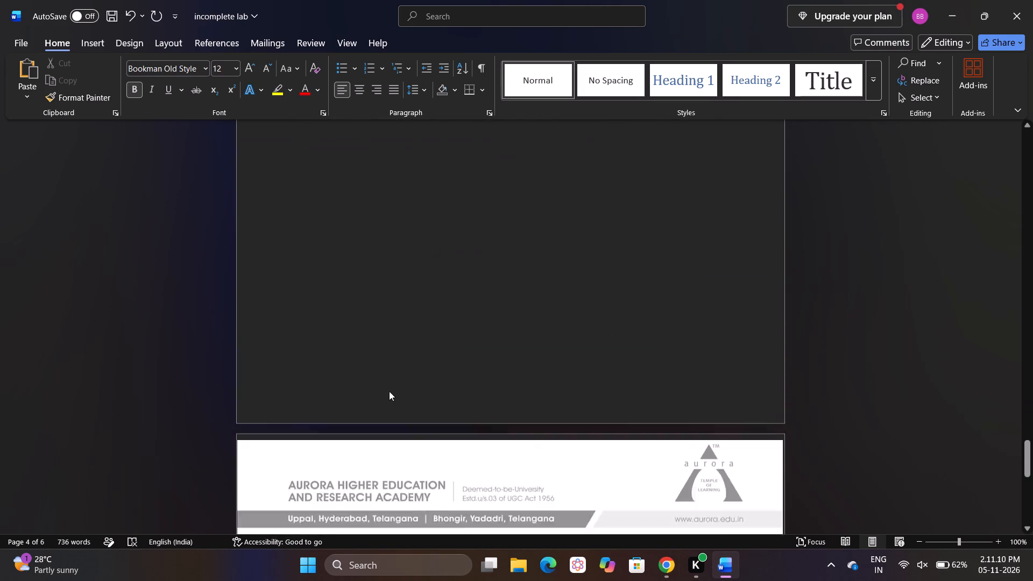
{"action": "scroll", "coordinate": [389, 391], "scroll_direction": "up", "scroll_amount": 2}
{"action": "left_click", "coordinate": [349, 391]}
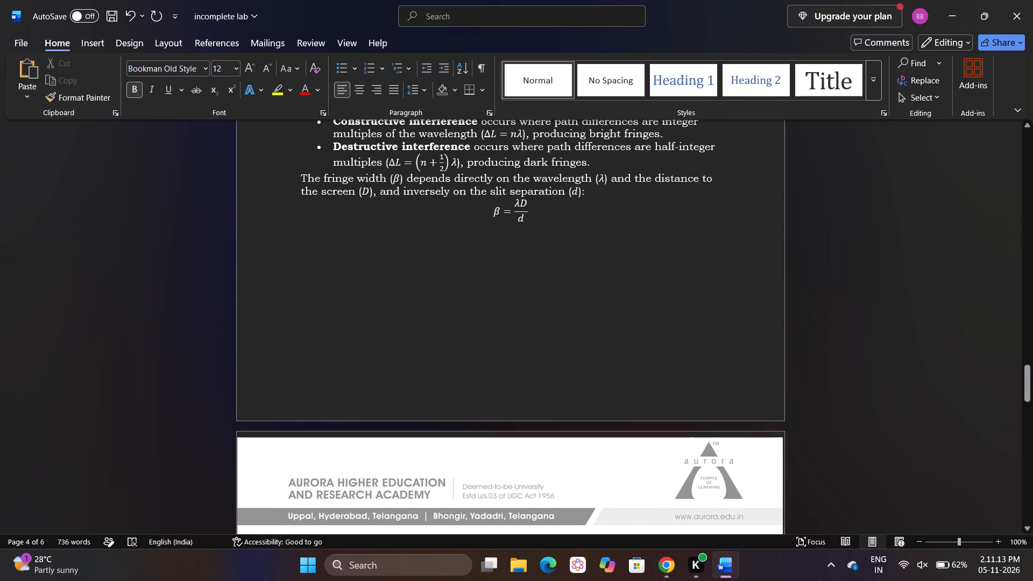
{"action": "key", "text": "BackSpace"}
{"action": "key", "text": "BackSpace"}
{"action": "key", "text": "BackSpace"}
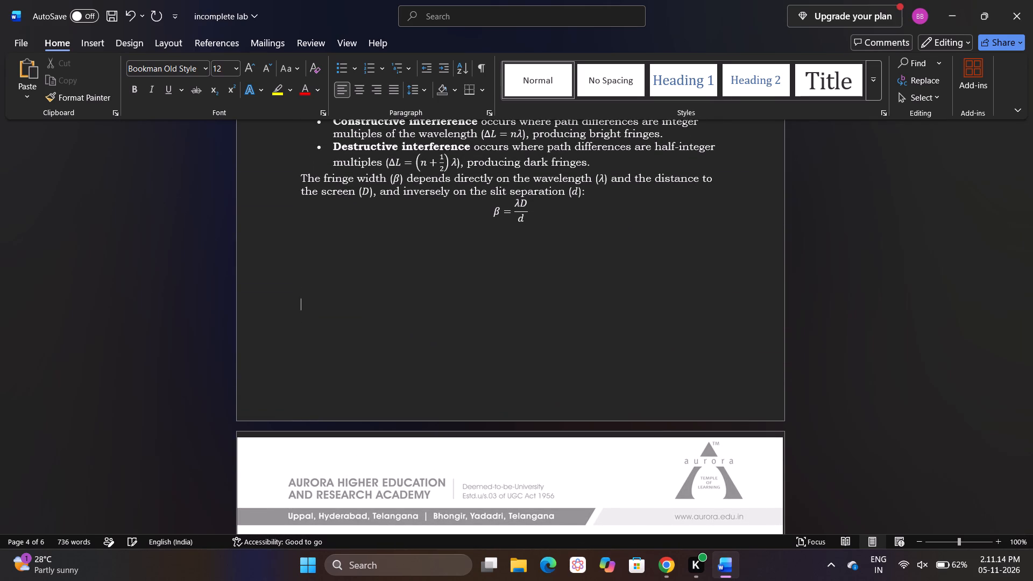
{"action": "key", "text": "BackSpace"}
{"action": "key", "text": "BackSpace"}
{"action": "key", "text": "BackSpace"}
{"action": "key", "text": "BackSpace"}
{"action": "key", "text": "BackSpace"}
{"action": "key", "text": "BackSpace"}
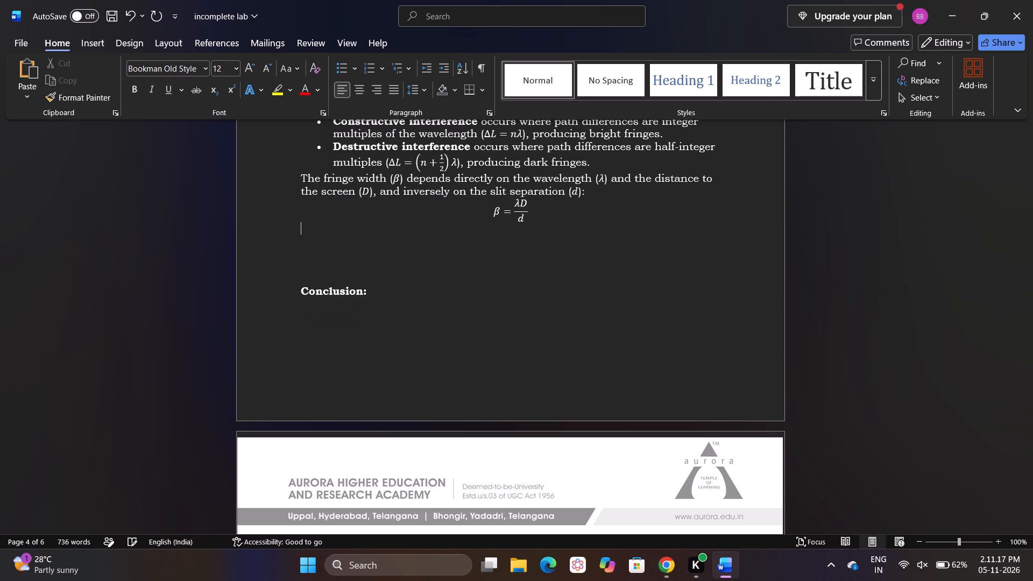
{"action": "key", "text": "BackSpace"}
Remove the empty space before the "Answer the following Viva Voce Questions:" heading, leaving one blank line between it and the Conclusion paragraph.
{"action": "scroll", "coordinate": [349, 391], "scroll_direction": "down", "scroll_amount": 1}
{"action": "left_click", "coordinate": [349, 391]}
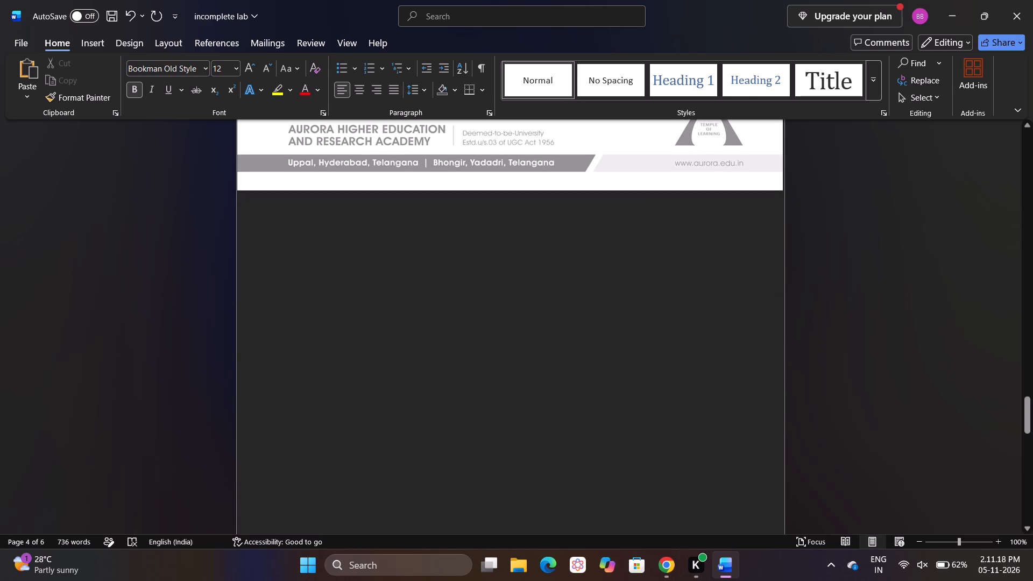
{"action": "scroll", "coordinate": [349, 391], "scroll_direction": "down", "scroll_amount": 2}
{"action": "scroll", "coordinate": [369, 351], "scroll_direction": "down", "scroll_amount": 1}
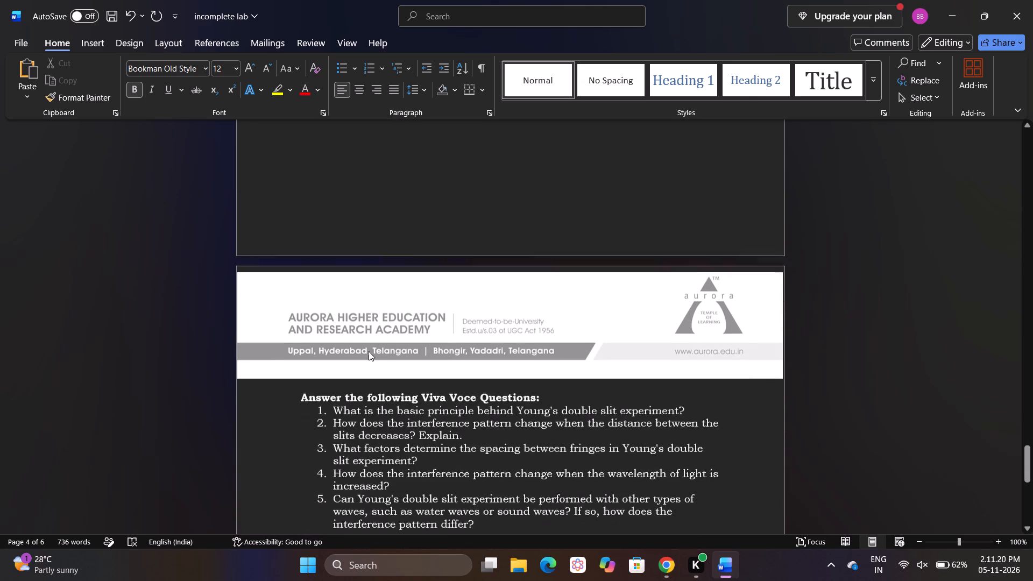
{"action": "scroll", "coordinate": [369, 351], "scroll_direction": "down", "scroll_amount": 1}
{"action": "left_click", "coordinate": [298, 389]}
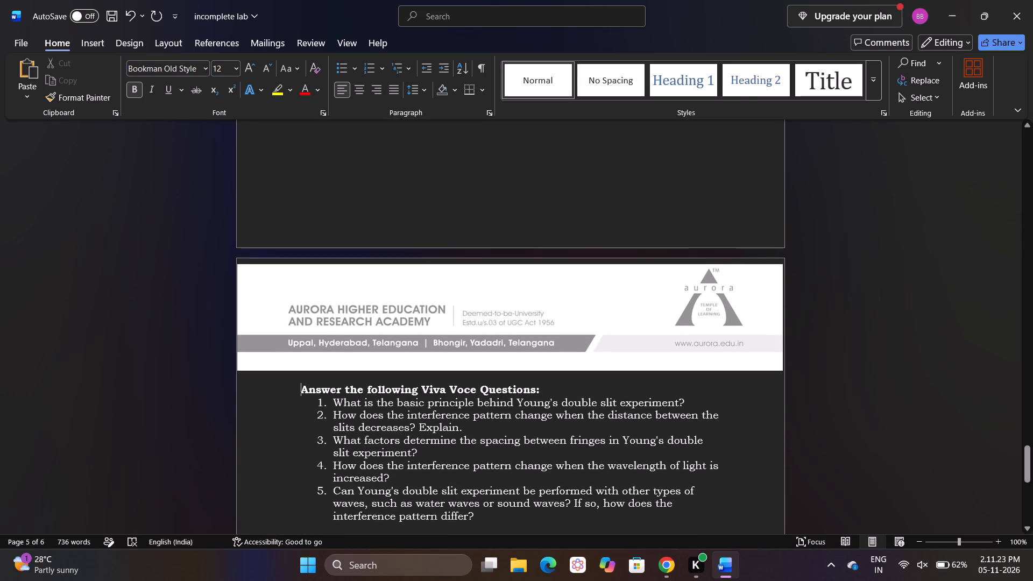
{"action": "key", "text": "BackSpace"}
{"action": "key", "text": "BackSpace"}
{"action": "key", "text": "BackSpace"}
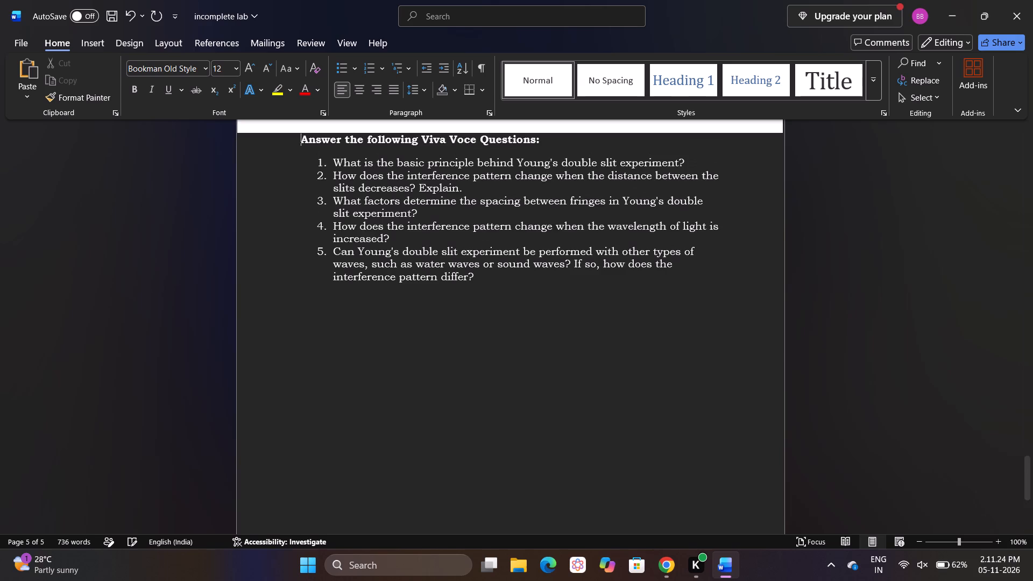
{"action": "key", "text": "BackSpace"}
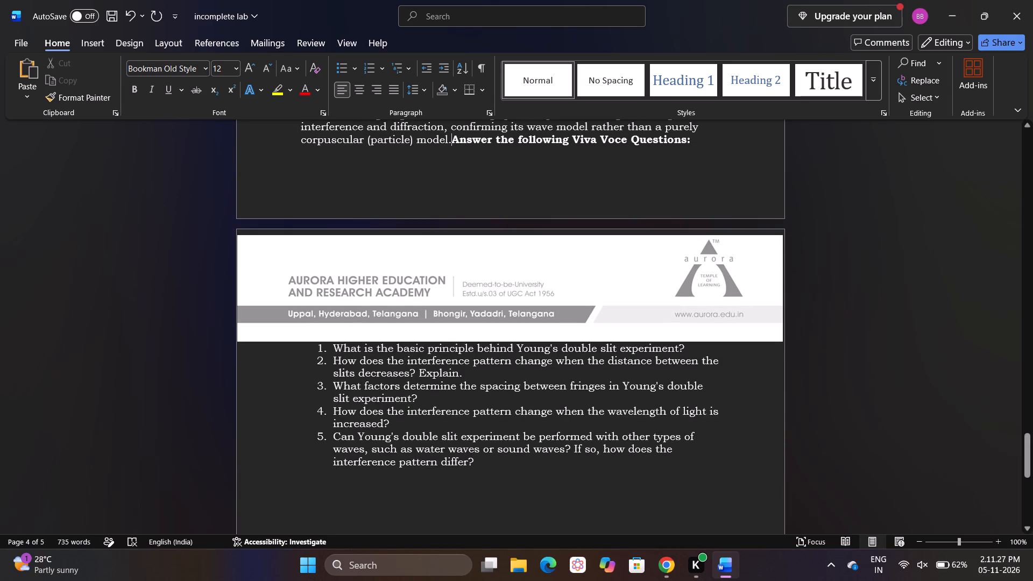
{"action": "key", "text": "Return"}
{"action": "key", "text": "Return"}
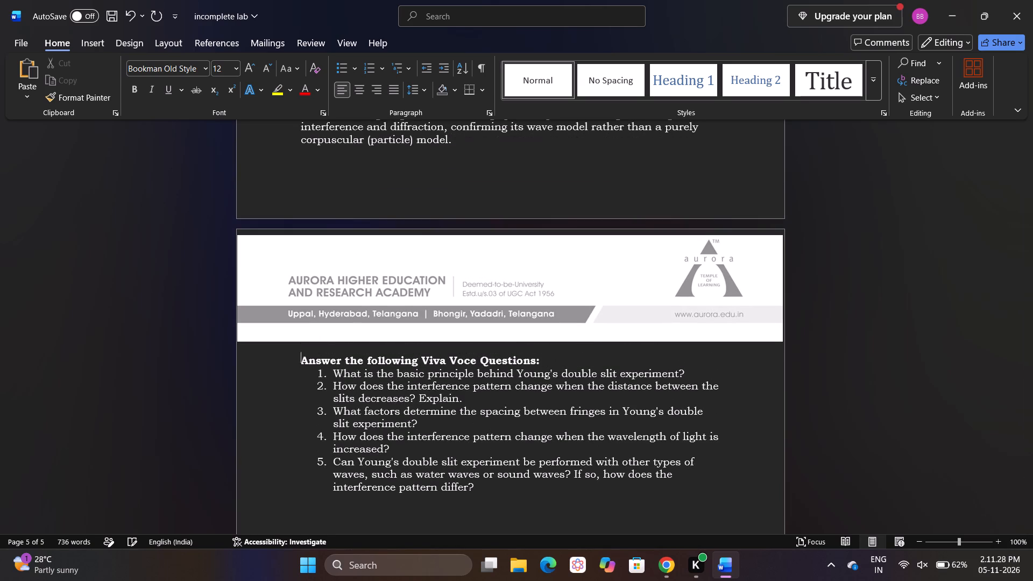
Look back through the report to its first page and save the document.
{"action": "scroll", "coordinate": [298, 389], "scroll_direction": "down", "scroll_amount": 6}
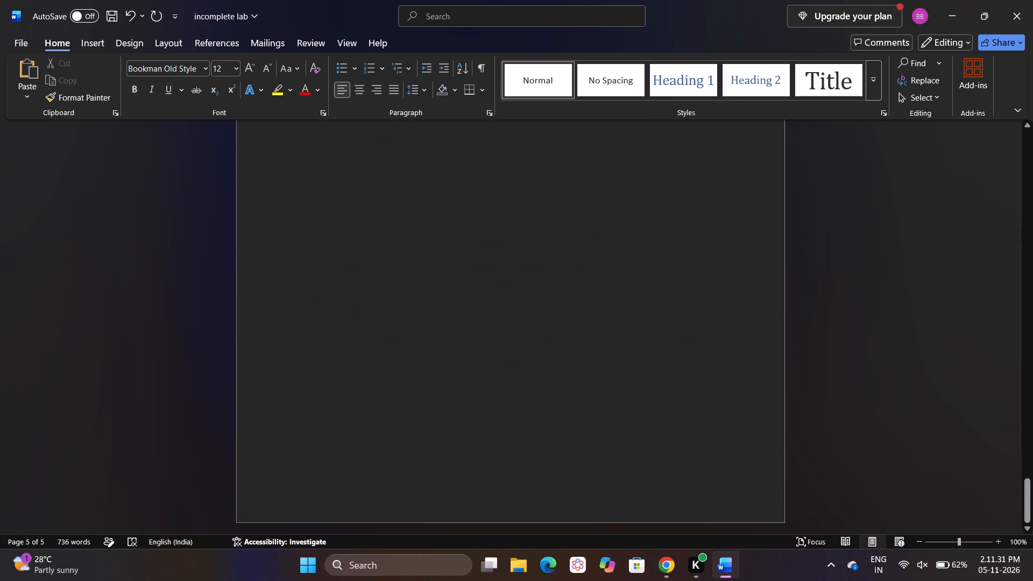
{"action": "scroll", "coordinate": [298, 389], "scroll_direction": "up", "scroll_amount": 17}
{"action": "scroll", "coordinate": [298, 389], "scroll_direction": "down", "scroll_amount": 1}
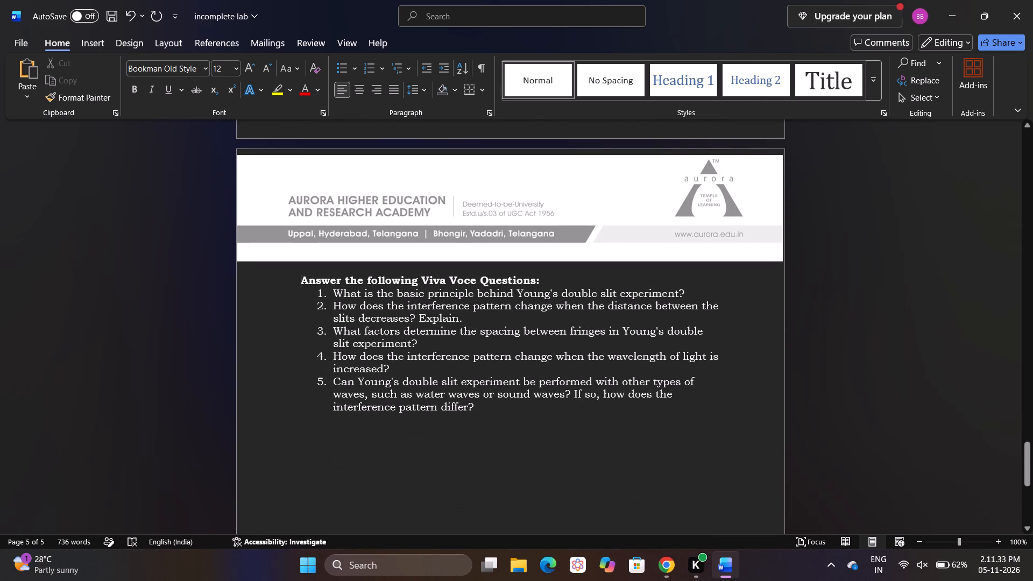
{"action": "scroll", "coordinate": [298, 389], "scroll_direction": "up", "scroll_amount": 20}
{"action": "scroll", "coordinate": [298, 389], "scroll_direction": "up", "scroll_amount": 20}
{"action": "scroll", "coordinate": [298, 389], "scroll_direction": "up", "scroll_amount": 20}
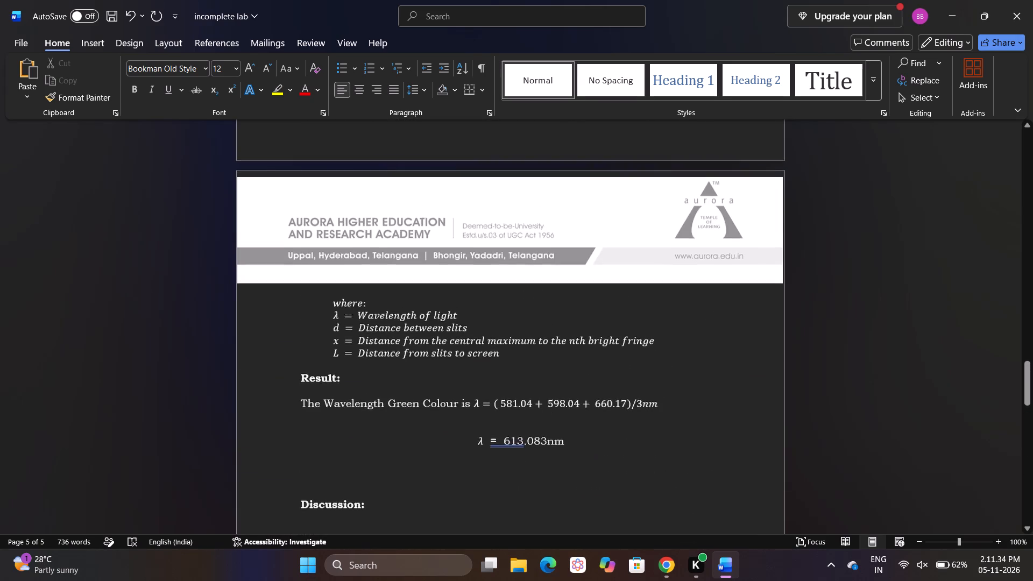
{"action": "scroll", "coordinate": [298, 389], "scroll_direction": "up", "scroll_amount": 20}
{"action": "scroll", "coordinate": [298, 389], "scroll_direction": "up", "scroll_amount": 20}
{"action": "scroll", "coordinate": [298, 389], "scroll_direction": "up", "scroll_amount": 9}
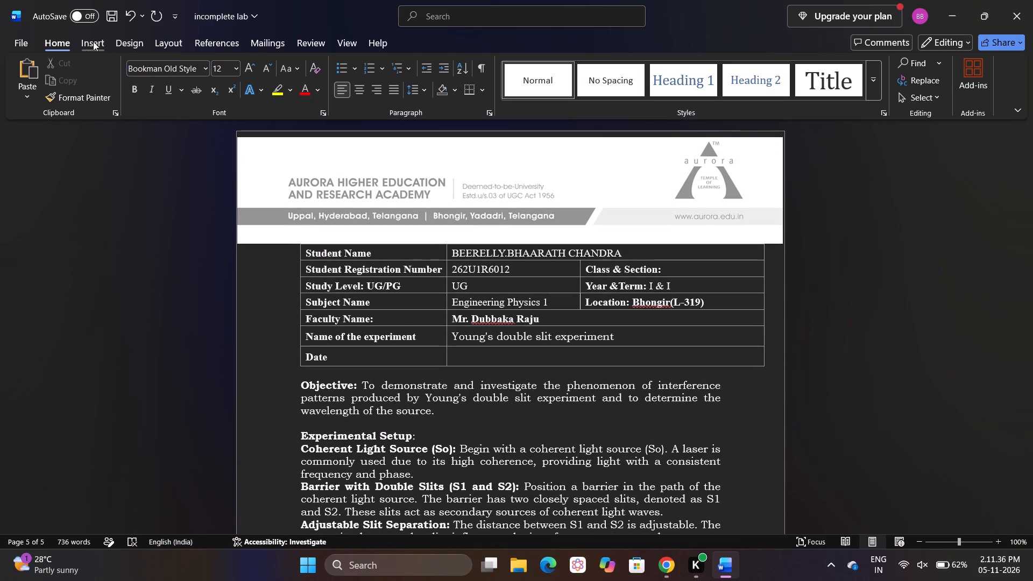
{"action": "left_click", "coordinate": [112, 10]}
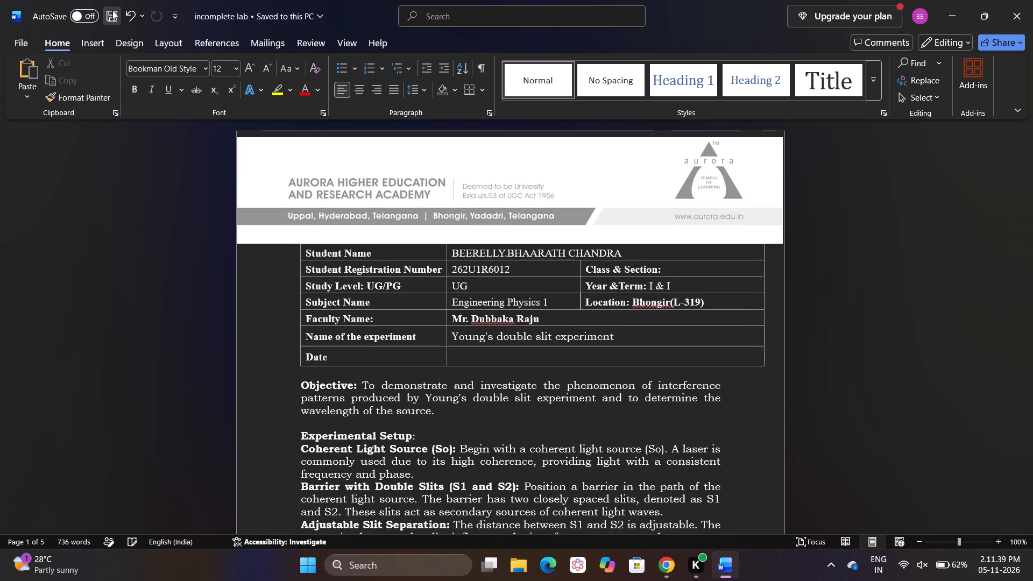